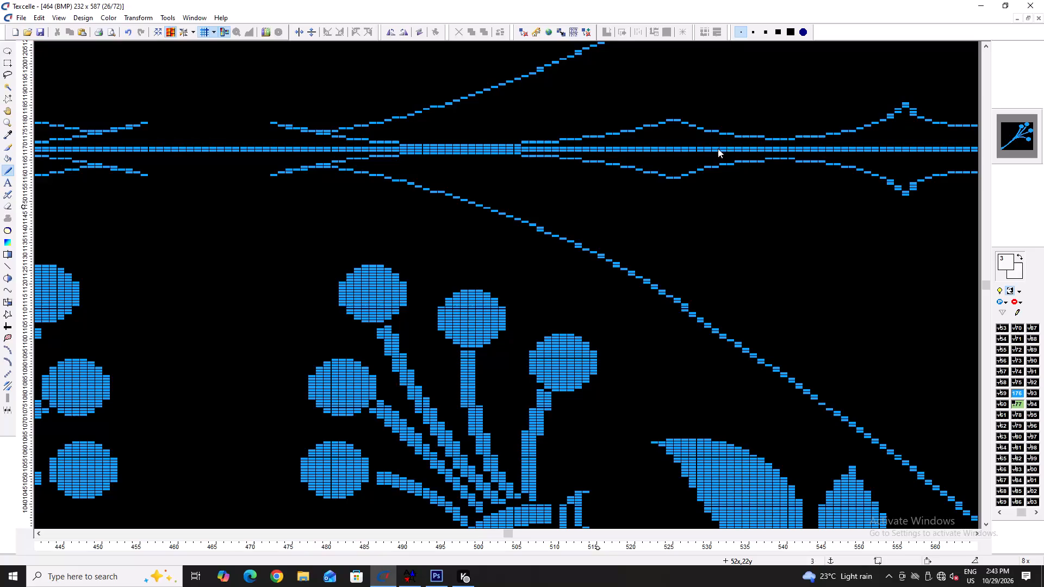
Pick blue 176 and erase the doubled cells along the curled tip of the pomegranate crown's outline.
{"action": "scroll", "coordinate": [129, 414], "scroll_direction": "down", "scroll_amount": 5}
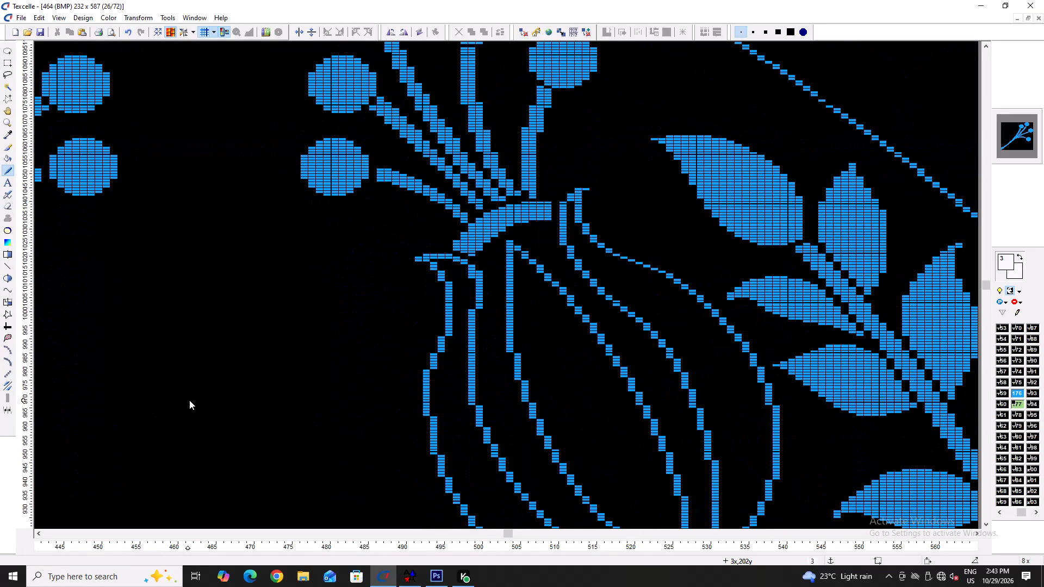
{"action": "scroll", "coordinate": [190, 399], "scroll_direction": "down", "scroll_amount": 3, "text": "ctrl"}
{"action": "scroll", "coordinate": [344, 329], "scroll_direction": "up", "scroll_amount": 7, "text": "ctrl"}
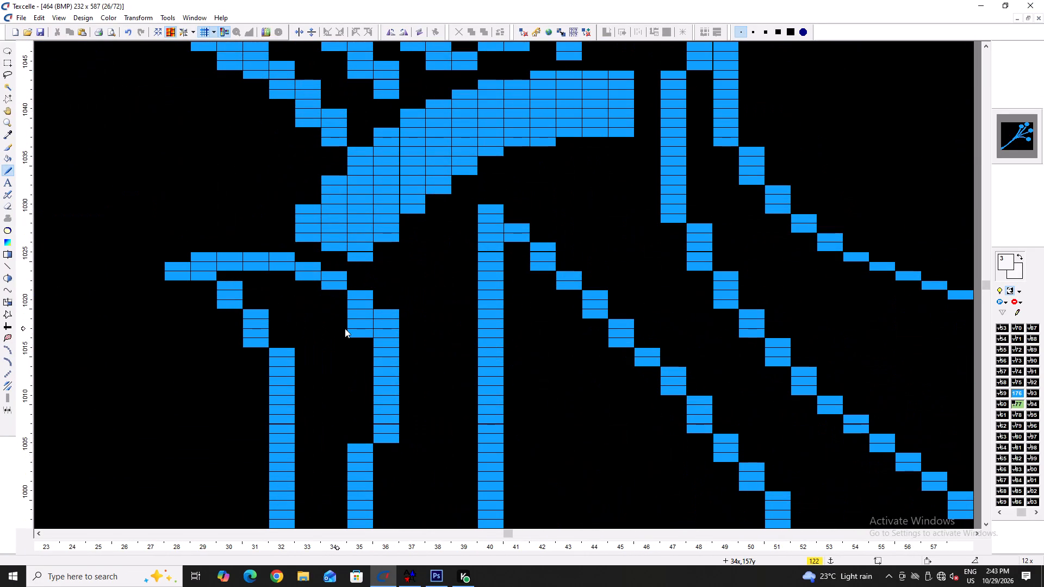
{"action": "key", "text": "space"}
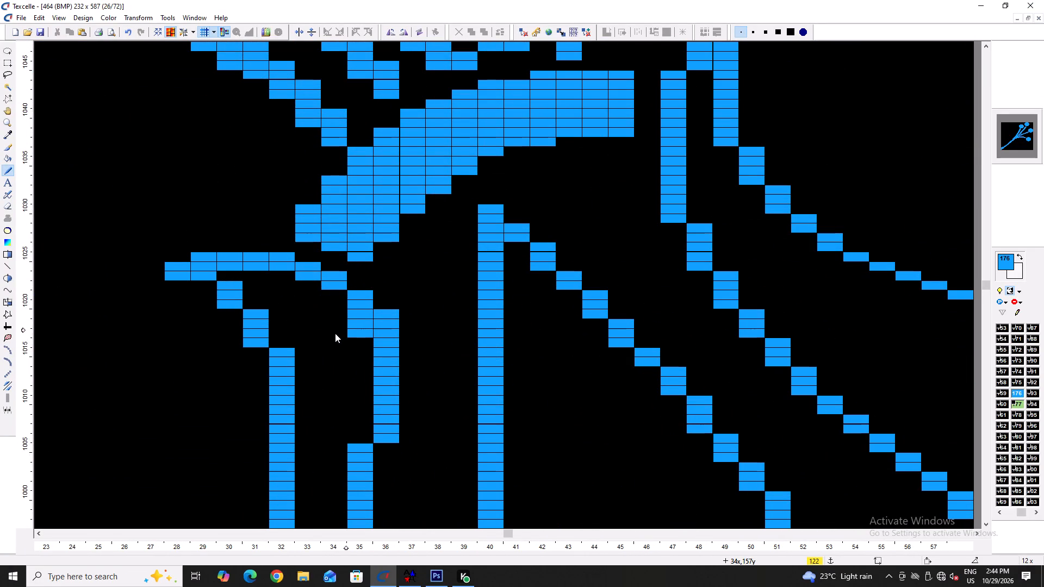
{"action": "key", "text": "x"}
{"action": "right_click", "coordinate": [391, 313]}
{"action": "right_click", "coordinate": [351, 328]}
{"action": "right_click", "coordinate": [357, 324]}
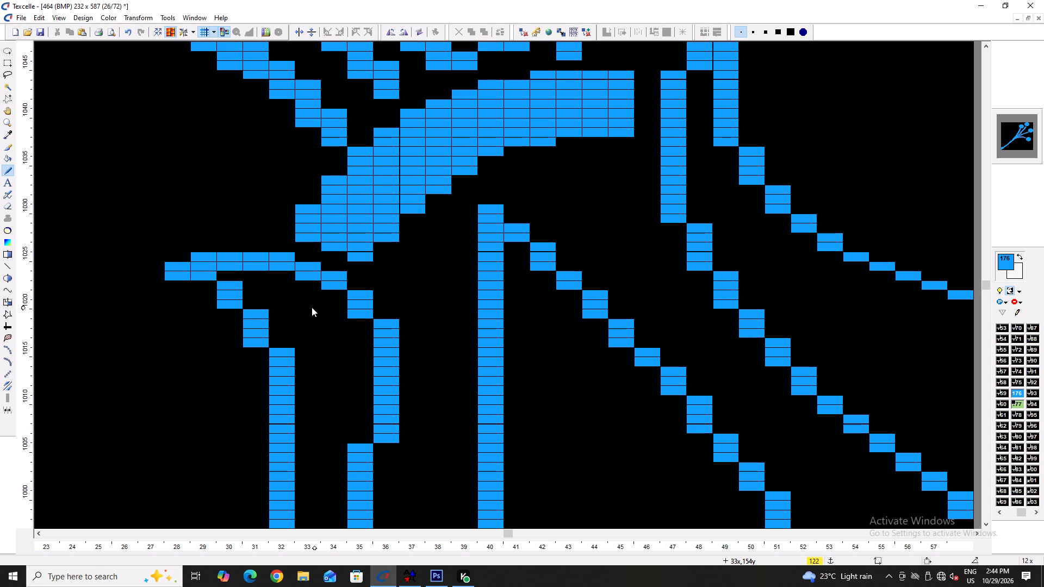
{"action": "right_click", "coordinate": [306, 275]}
{"action": "right_click_drag", "start_coordinate": [290, 268], "coordinate": [216, 266]}
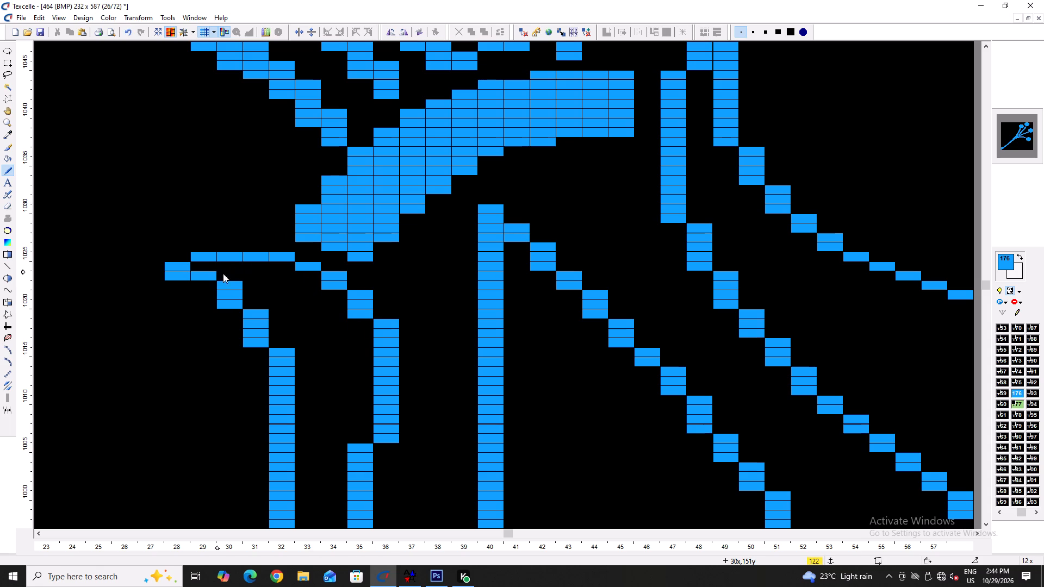
Reshape the blue crown curve into even two-cell steps across columns 33 to 35.
{"action": "left_click", "coordinate": [342, 295]}
{"action": "right_click", "coordinate": [358, 298]}
{"action": "right_click", "coordinate": [346, 280]}
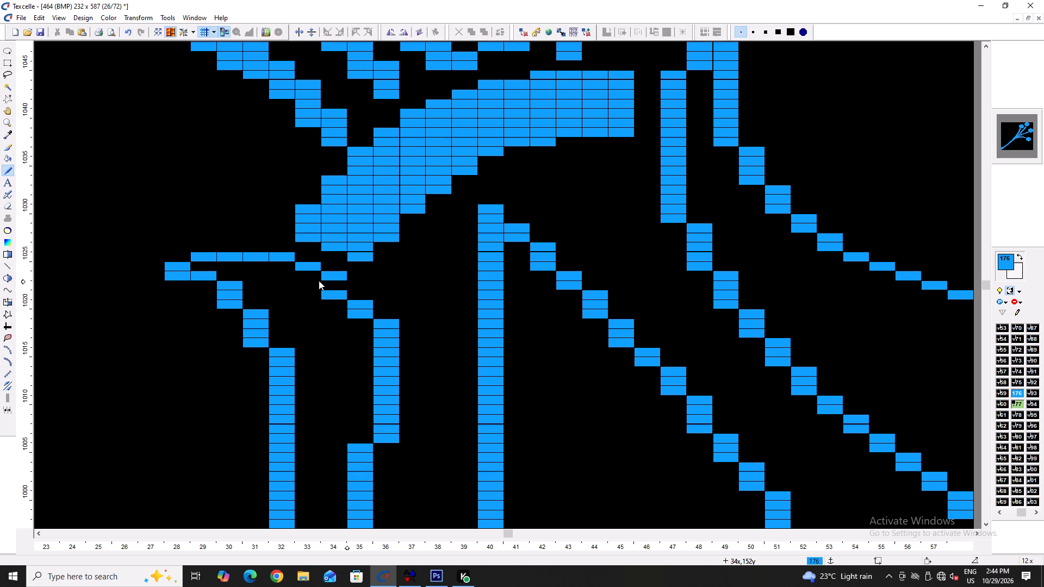
{"action": "left_click", "coordinate": [320, 278]}
{"action": "right_click", "coordinate": [329, 276]}
{"action": "double_click", "coordinate": [333, 285]}
{"action": "left_click", "coordinate": [373, 323]}
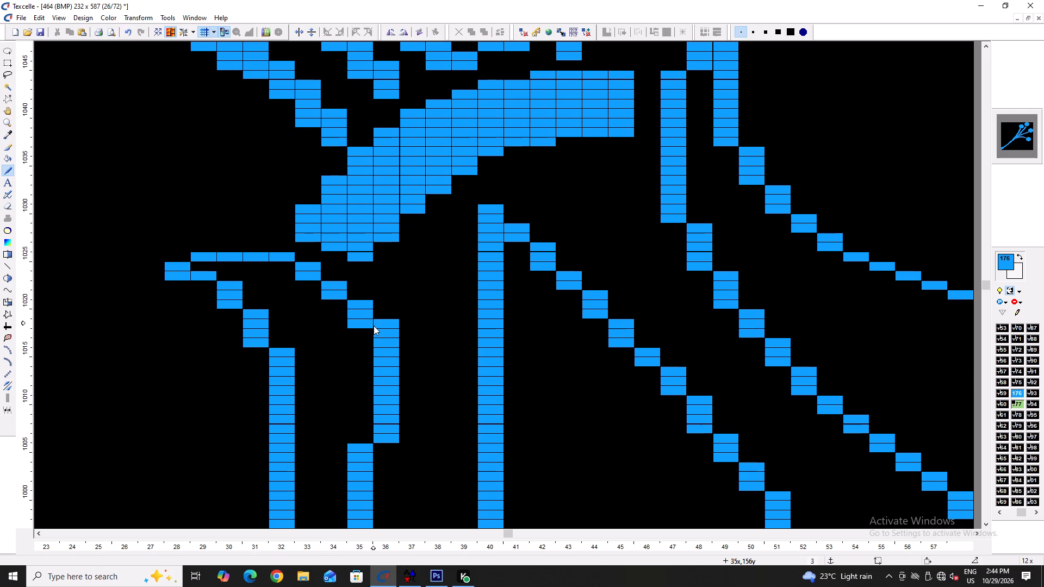
{"action": "right_click", "coordinate": [380, 325]}
Extend the vertical blue segment in column 36 downward by two cells and trim the overlapping top of column 35.
{"action": "scroll", "coordinate": [379, 328], "scroll_direction": "down", "scroll_amount": 3, "text": "ctrl"}
{"action": "scroll", "coordinate": [389, 378], "scroll_direction": "up", "scroll_amount": 2, "text": "ctrl"}
{"action": "left_click", "coordinate": [379, 365]}
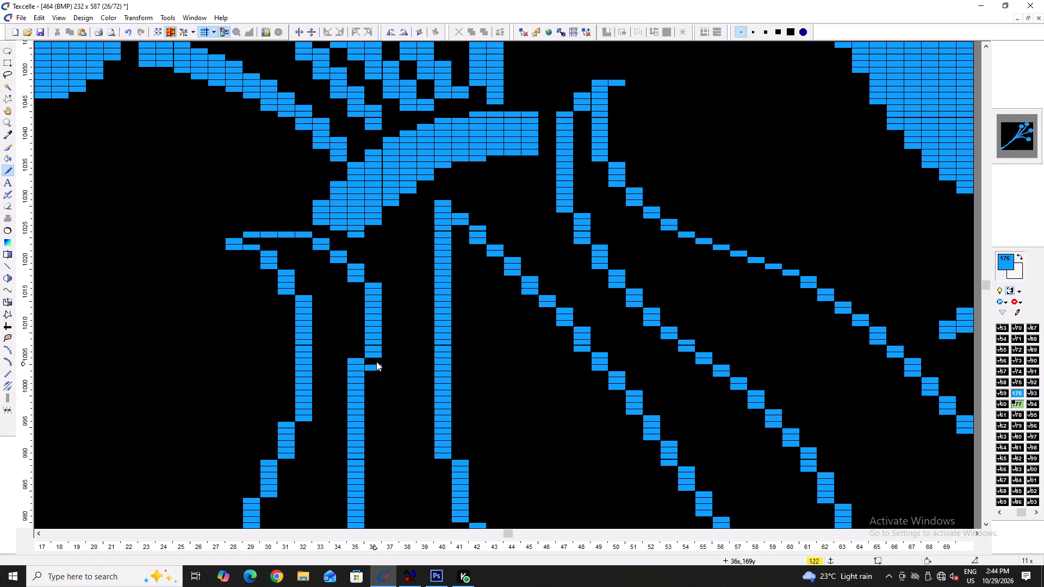
{"action": "left_click", "coordinate": [376, 361]}
{"action": "right_click", "coordinate": [359, 360]}
Show the design in all its colours instead of only blue 176.
{"action": "scroll", "coordinate": [367, 365], "scroll_direction": "down", "scroll_amount": 2, "text": "ctrl"}
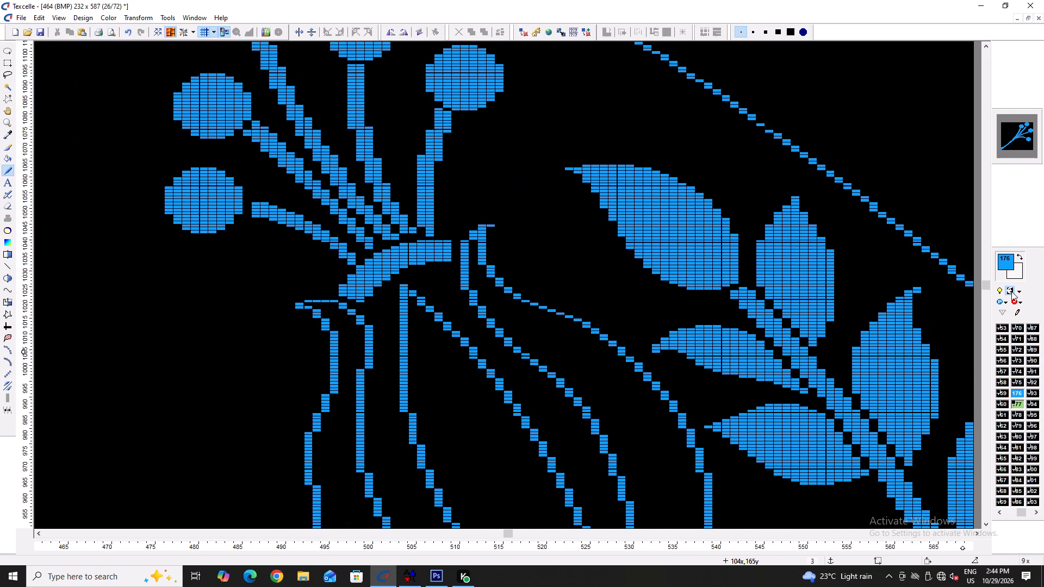
{"action": "left_click", "coordinate": [1011, 291]}
Examine the peacock's purple feather and breast-scale outlines and sample their purple 126 and green 177 colours.
{"action": "scroll", "coordinate": [482, 287], "scroll_direction": "down", "scroll_amount": 2, "text": "ctrl"}
{"action": "scroll", "coordinate": [588, 320], "scroll_direction": "up", "scroll_amount": 6}
{"action": "scroll", "coordinate": [472, 304], "scroll_direction": "down", "scroll_amount": 4, "text": "ctrl"}
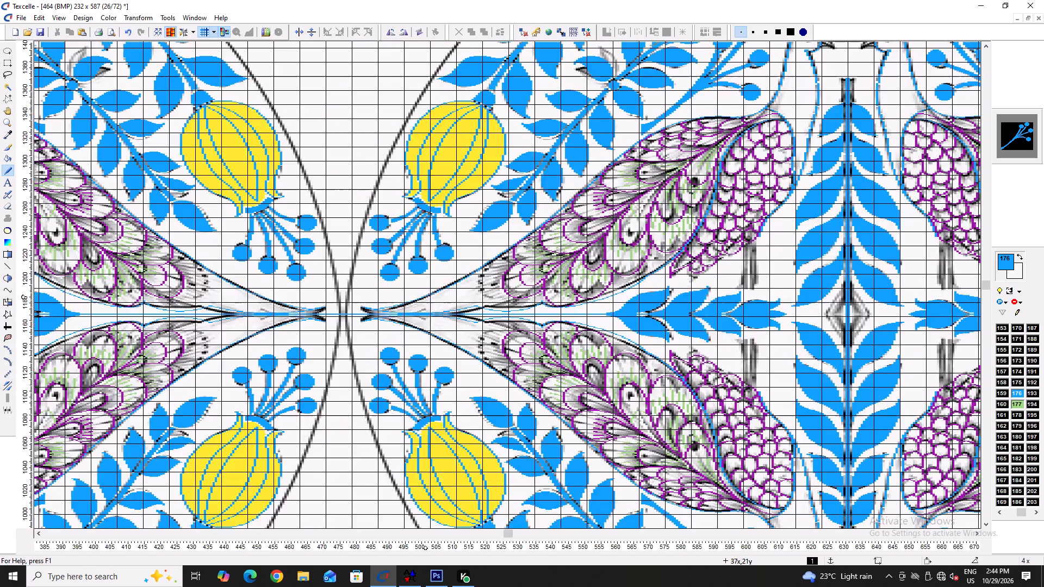
{"action": "scroll", "coordinate": [700, 264], "scroll_direction": "up", "scroll_amount": 3}
{"action": "key", "text": "Right"}
{"action": "key", "text": "Right"}
{"action": "scroll", "coordinate": [503, 304], "scroll_direction": "down", "scroll_amount": 1}
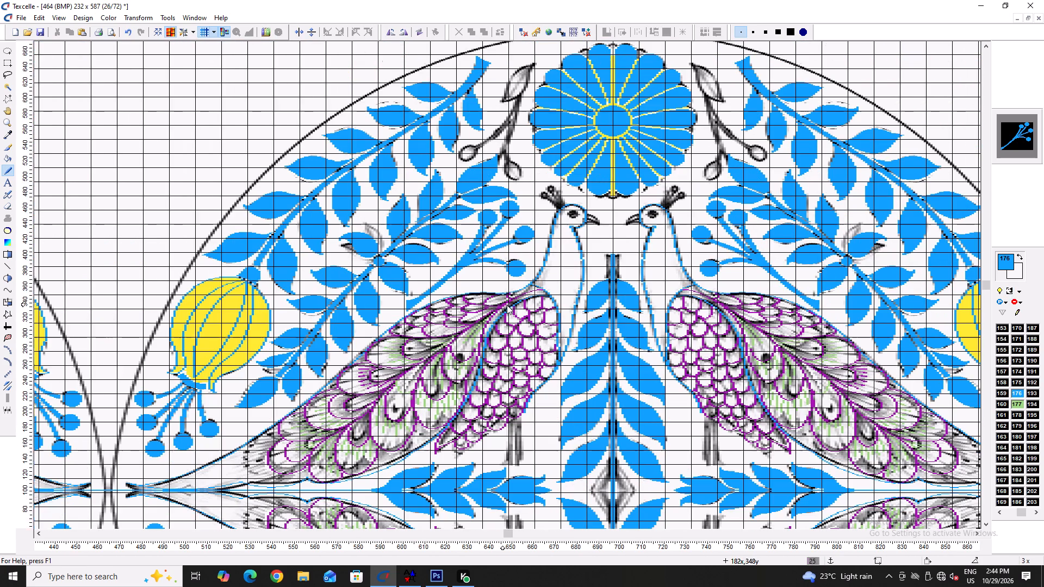
{"action": "scroll", "coordinate": [465, 355], "scroll_direction": "up", "scroll_amount": 6, "text": "ctrl"}
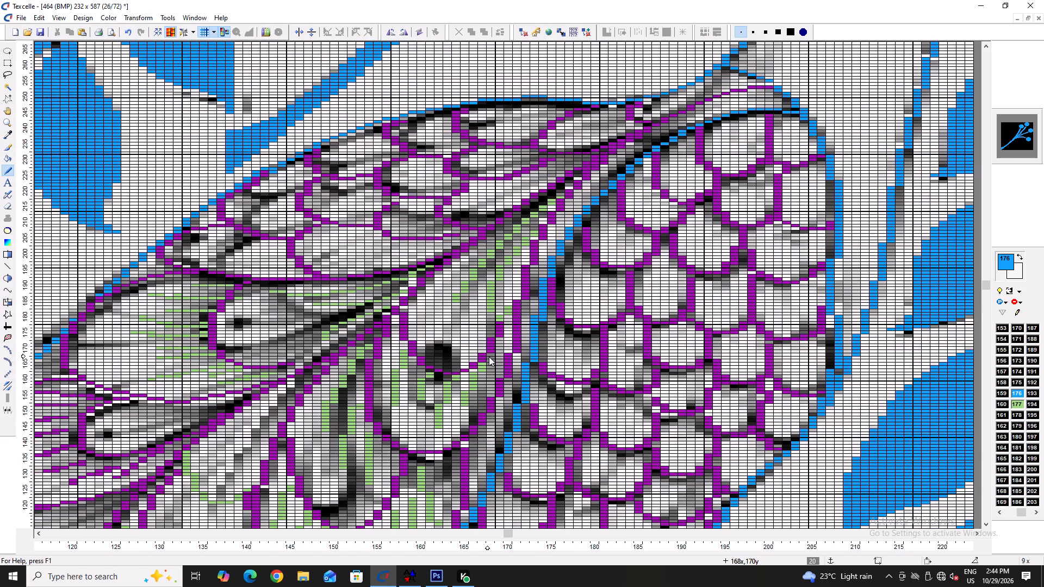
{"action": "key", "text": "space"}
{"action": "key", "text": "ctrl+space"}
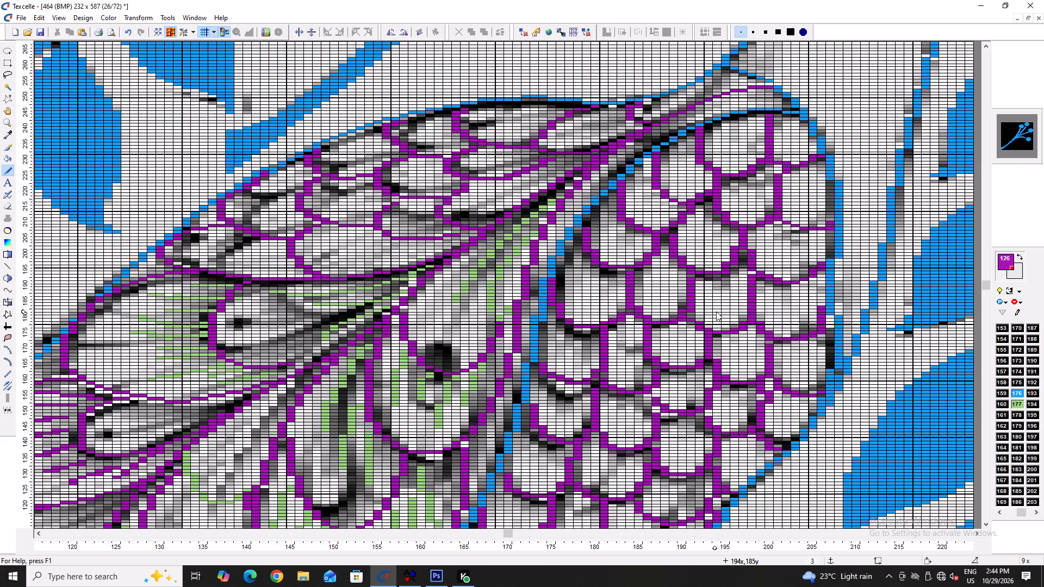
{"action": "key", "text": "space"}
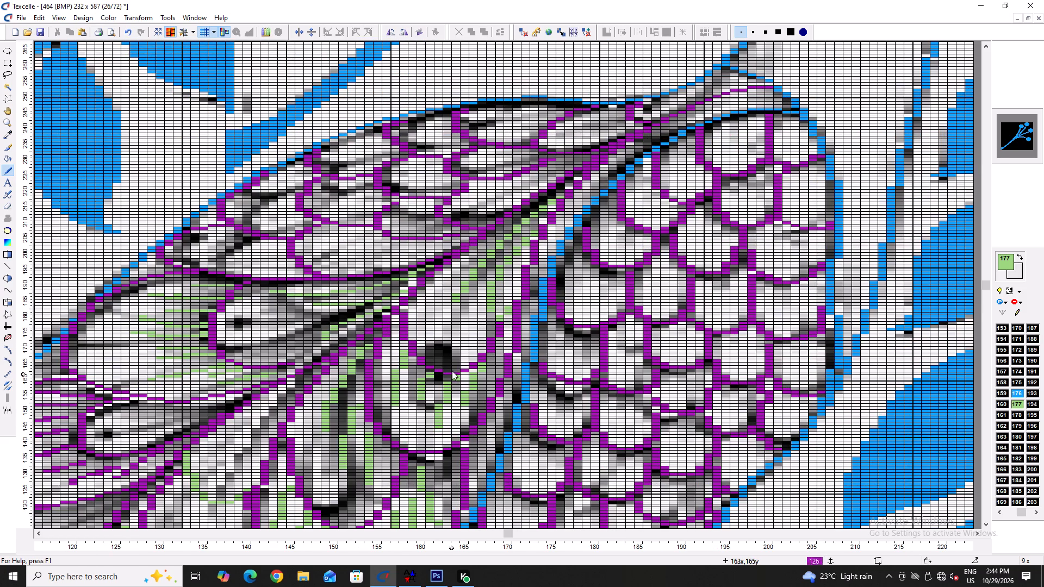
{"action": "key", "text": "ctrl+space"}
{"action": "key", "text": "ctrl+space"}
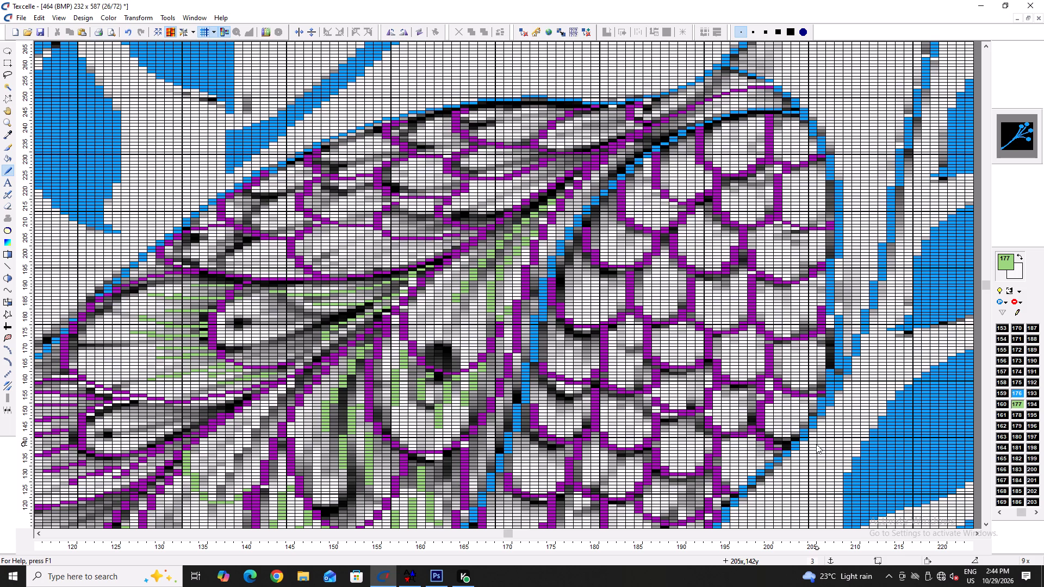
{"action": "scroll", "coordinate": [830, 434], "scroll_direction": "down", "scroll_amount": 1}
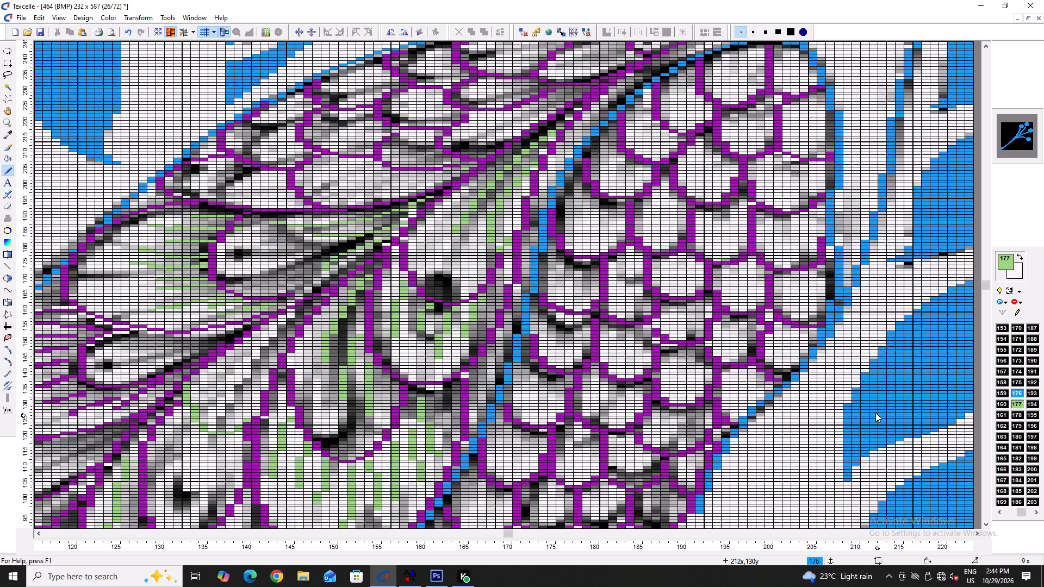
{"action": "scroll", "coordinate": [747, 399], "scroll_direction": "down", "scroll_amount": 2, "text": "ctrl"}
{"action": "scroll", "coordinate": [886, 347], "scroll_direction": "down", "scroll_amount": 2}
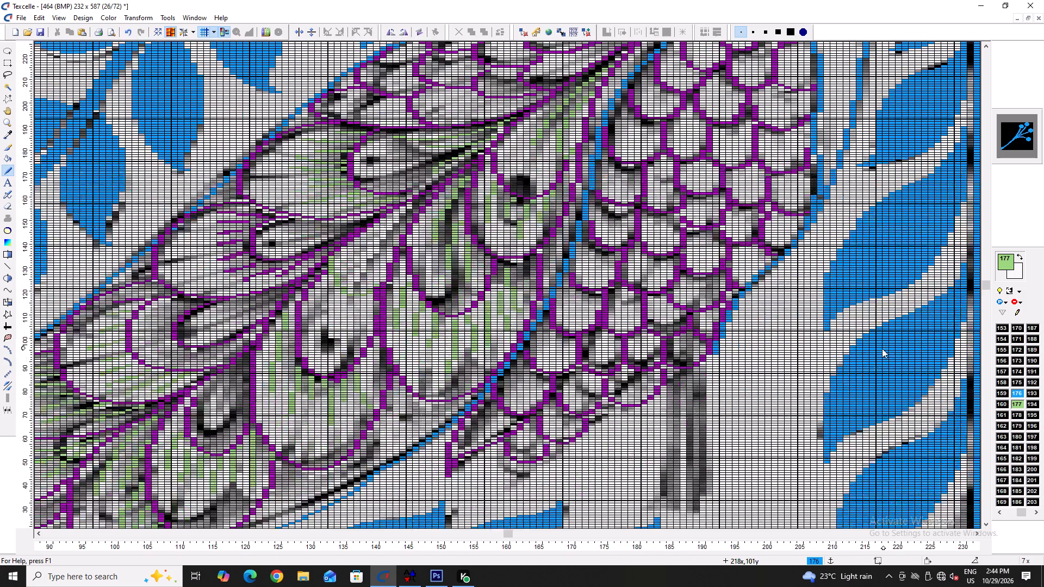
{"action": "scroll", "coordinate": [882, 348], "scroll_direction": "down", "scroll_amount": 1}
{"action": "scroll", "coordinate": [859, 342], "scroll_direction": "down", "scroll_amount": 1, "text": "ctrl"}
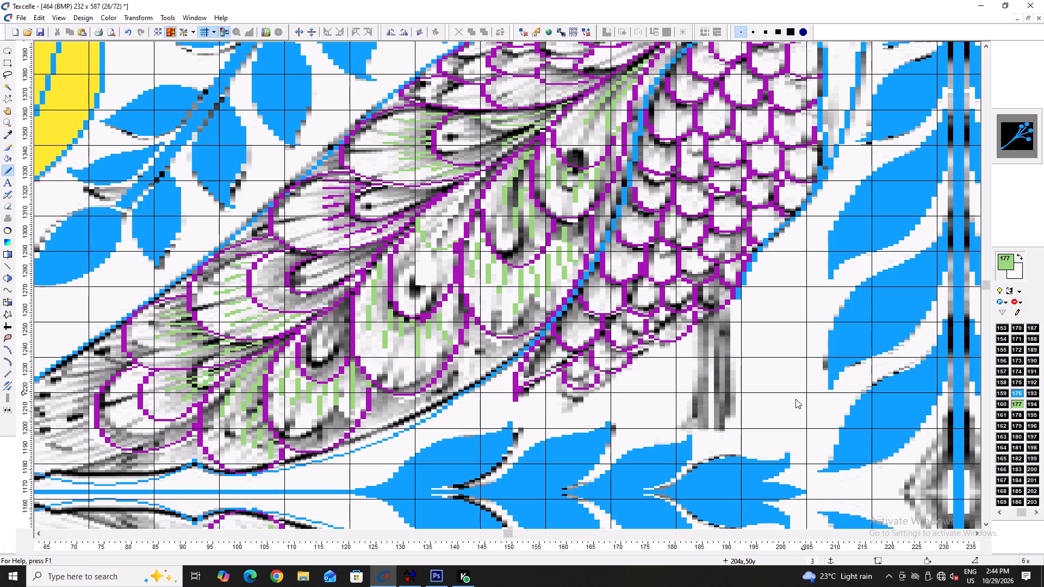
Pick purple 126 and draw a stepped diagonal line across columns 113 to 116, below the existing feather stem.
{"action": "scroll", "coordinate": [295, 333], "scroll_direction": "up", "scroll_amount": 3, "text": "ctrl"}
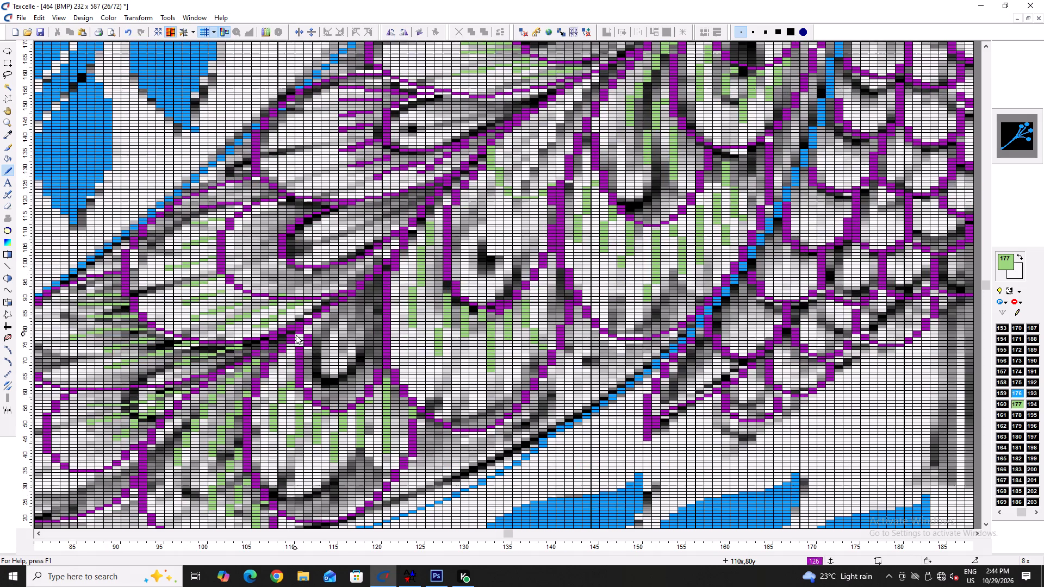
{"action": "key", "text": "space"}
{"action": "type", "text": "x"}
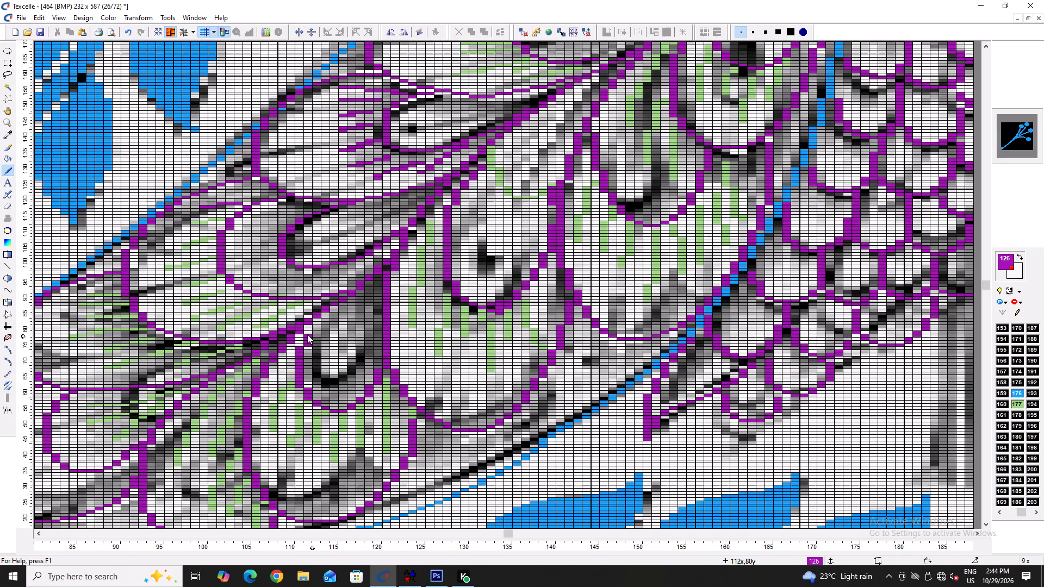
{"action": "scroll", "coordinate": [311, 328], "scroll_direction": "up", "scroll_amount": 4, "text": "ctrl"}
{"action": "left_click_drag", "start_coordinate": [326, 328], "coordinate": [330, 301]}
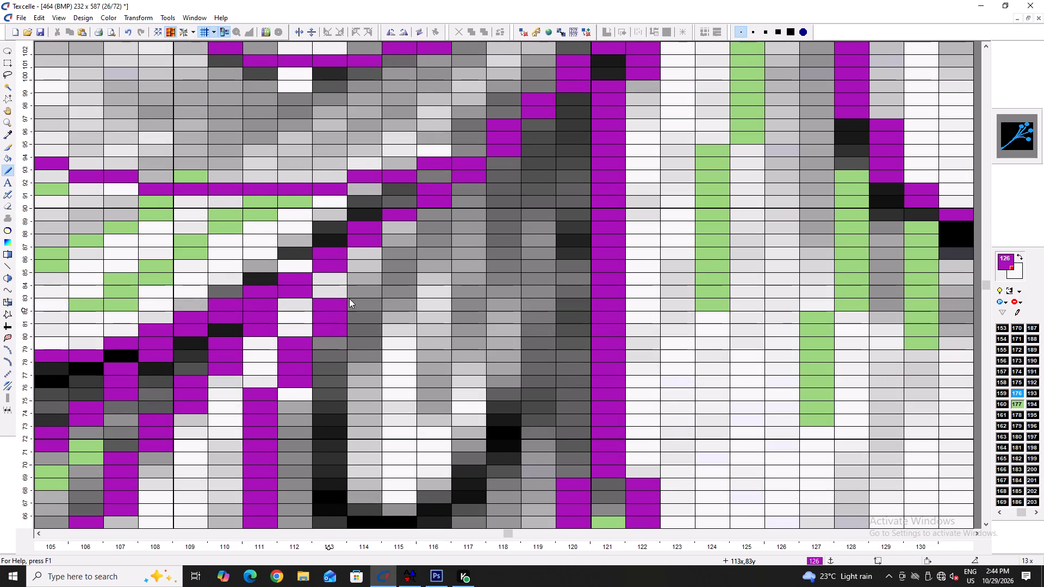
{"action": "left_click_drag", "start_coordinate": [363, 292], "coordinate": [363, 281]}
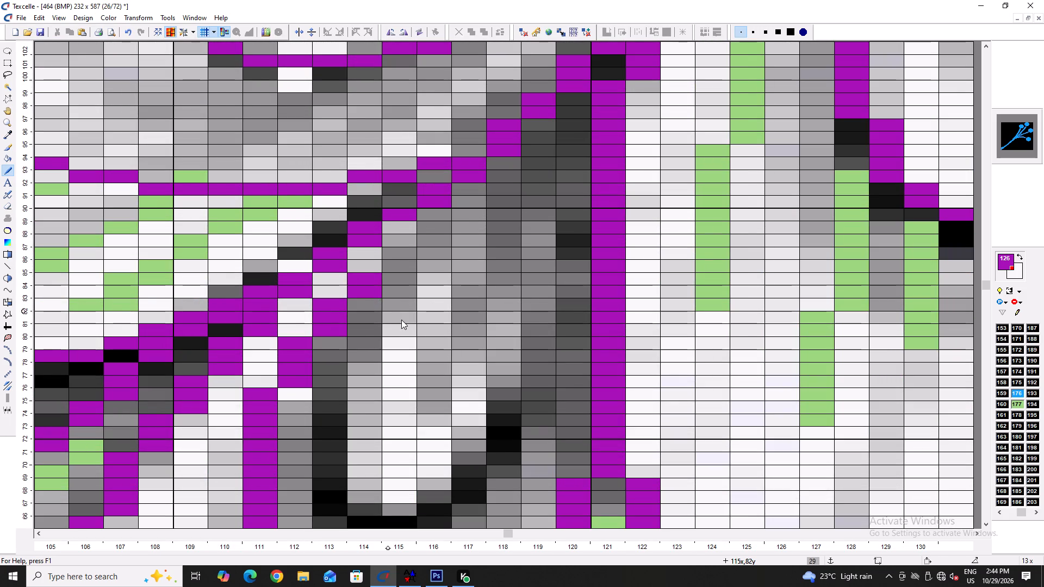
{"action": "left_click_drag", "start_coordinate": [394, 255], "coordinate": [395, 261]}
{"action": "left_click", "coordinate": [395, 261]}
{"action": "left_click", "coordinate": [421, 238]}
{"action": "left_click", "coordinate": [433, 228]}
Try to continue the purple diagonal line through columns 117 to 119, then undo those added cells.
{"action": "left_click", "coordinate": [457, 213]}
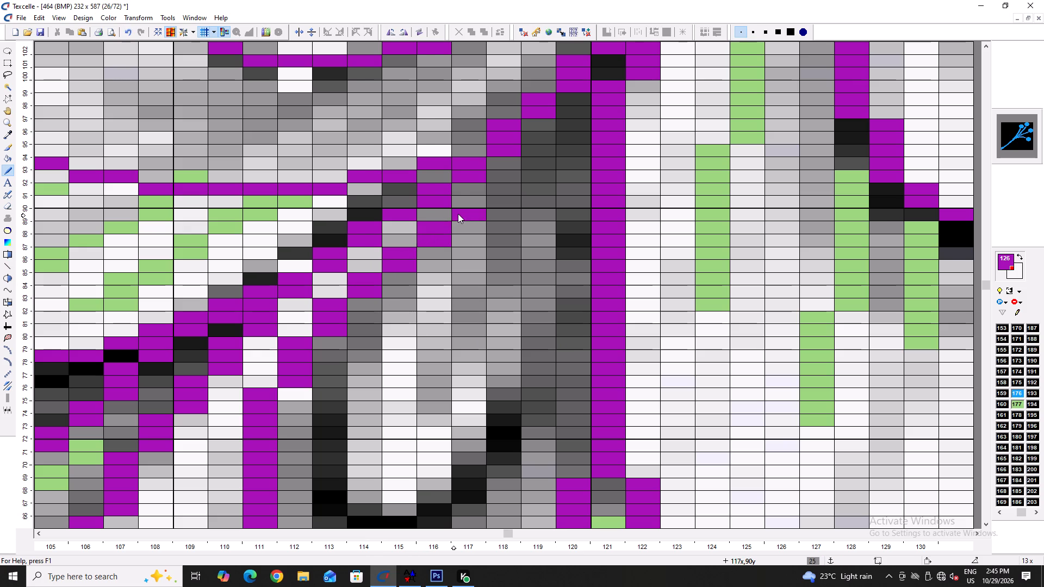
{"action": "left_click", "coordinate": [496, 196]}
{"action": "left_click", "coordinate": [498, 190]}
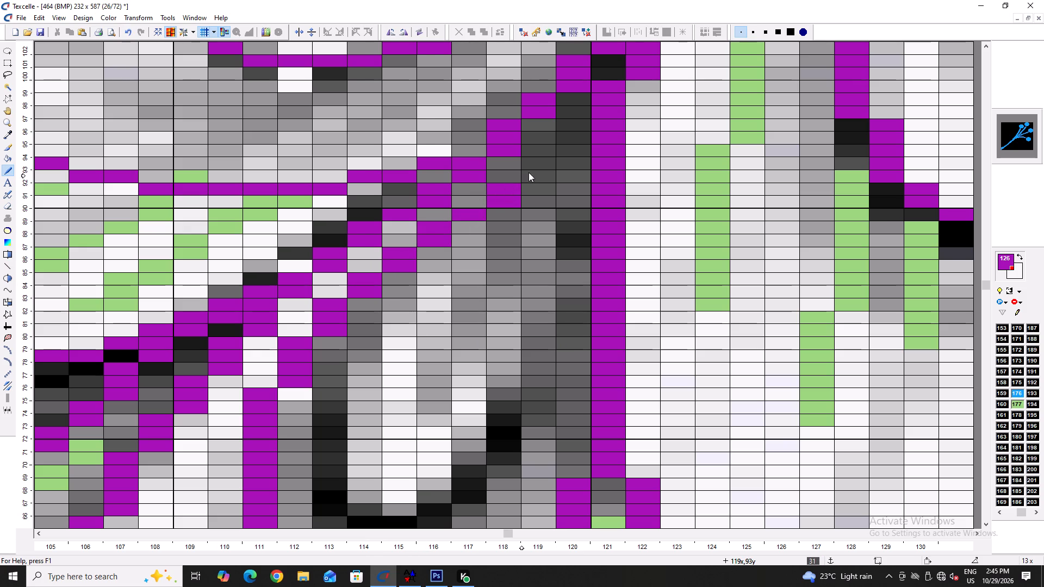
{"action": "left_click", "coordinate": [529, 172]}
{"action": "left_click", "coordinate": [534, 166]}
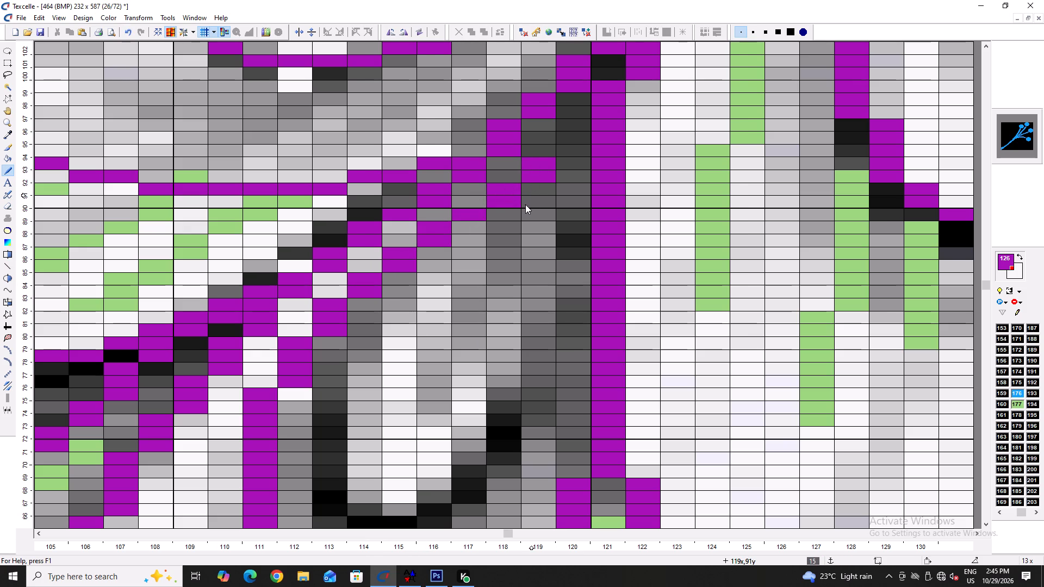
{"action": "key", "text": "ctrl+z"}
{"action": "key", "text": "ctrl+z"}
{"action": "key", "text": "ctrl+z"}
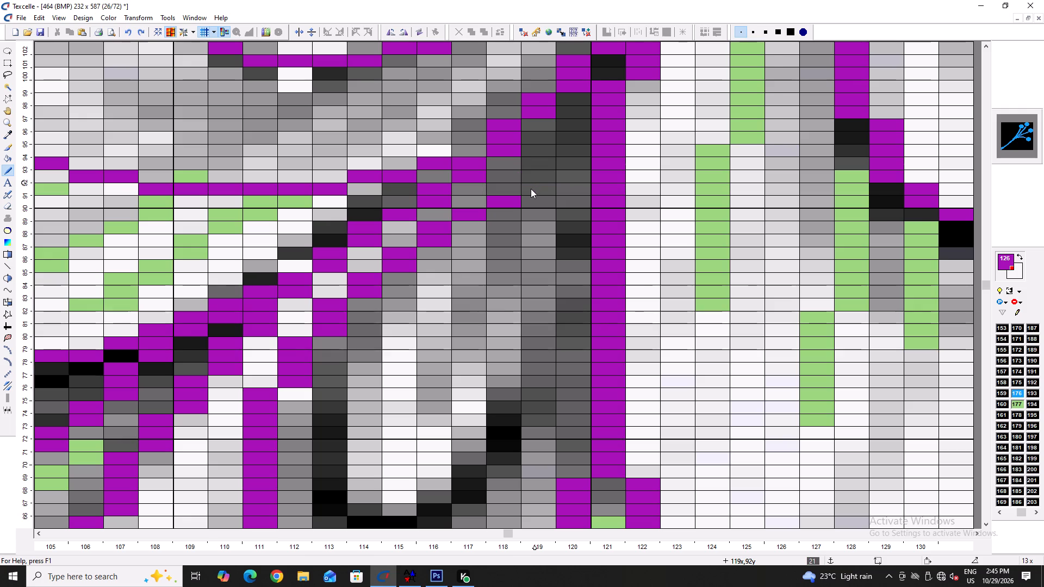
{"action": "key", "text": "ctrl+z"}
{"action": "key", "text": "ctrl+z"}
Erase the surplus purple cells with white along the lower feather curve in columns 133 to 136.
{"action": "scroll", "coordinate": [417, 239], "scroll_direction": "down", "scroll_amount": 3, "text": "ctrl"}
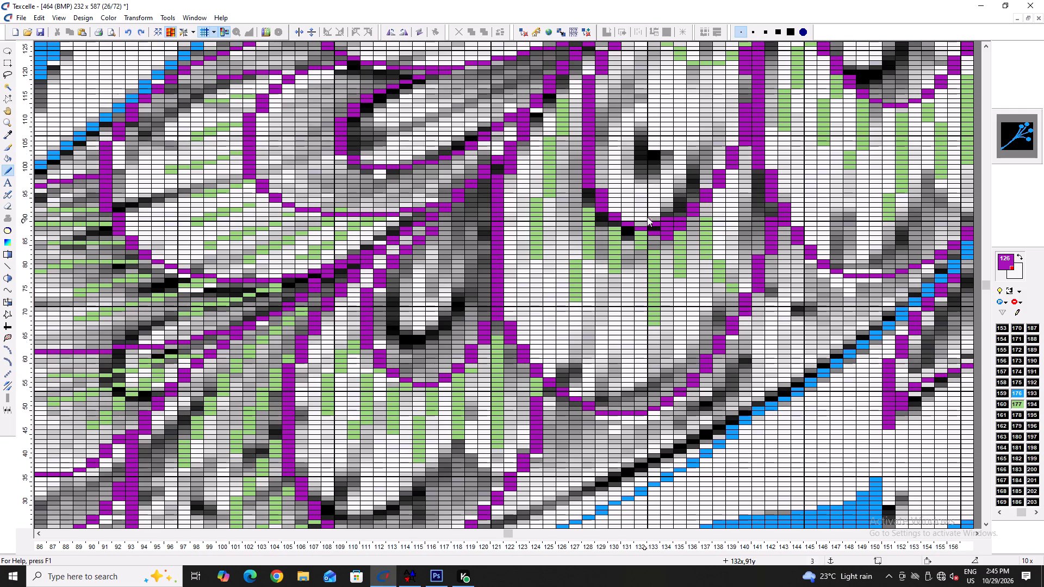
{"action": "scroll", "coordinate": [684, 218], "scroll_direction": "up", "scroll_amount": 4, "text": "ctrl"}
{"action": "right_click_drag", "start_coordinate": [655, 208], "coordinate": [625, 224]}
{"action": "right_click_drag", "start_coordinate": [624, 225], "coordinate": [639, 228]}
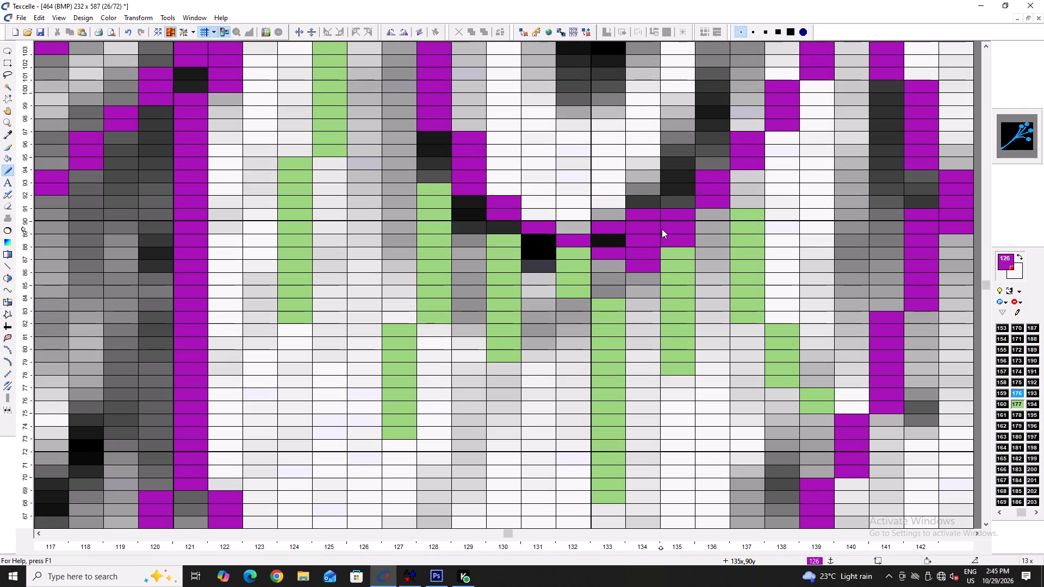
{"action": "key", "text": "shift+space"}
{"action": "right_click", "coordinate": [643, 216]}
{"action": "right_click", "coordinate": [640, 218]}
{"action": "right_click", "coordinate": [638, 221]}
{"action": "right_click", "coordinate": [615, 225]}
{"action": "right_click", "coordinate": [613, 227]}
{"action": "right_click", "coordinate": [637, 263]}
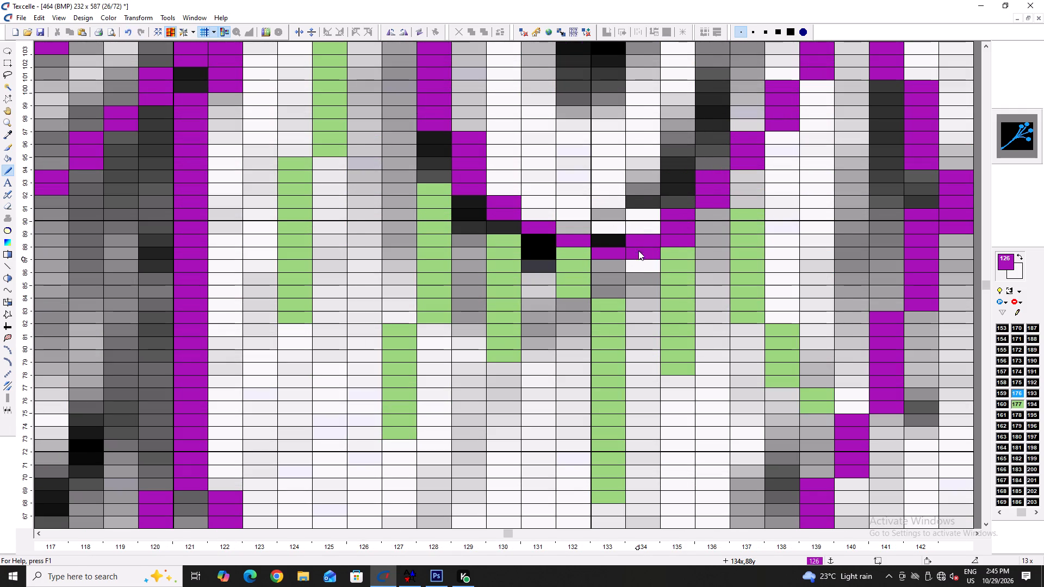
{"action": "right_click", "coordinate": [638, 243]}
{"action": "left_click", "coordinate": [698, 215]}
{"action": "right_click", "coordinate": [688, 215]}
{"action": "right_click_drag", "start_coordinate": [707, 185], "coordinate": [707, 180]}
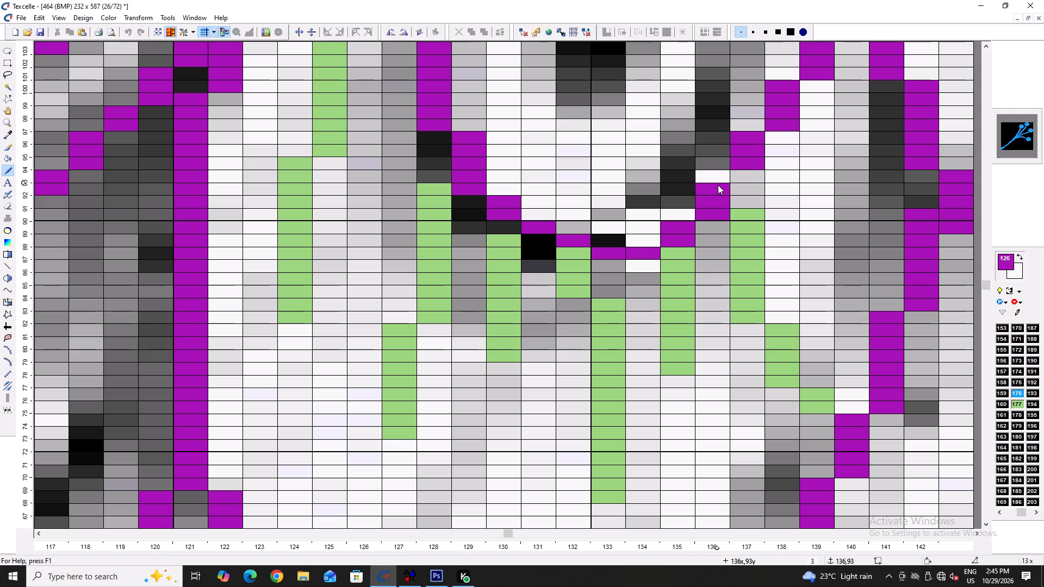
{"action": "left_click", "coordinate": [718, 185]}
{"action": "left_click", "coordinate": [740, 180]}
Smooth the purple feather curve in columns 129 to 135, redrawing its bottom along row 89 and erasing the doubled cells with white.
{"action": "scroll", "coordinate": [703, 239], "scroll_direction": "up", "scroll_amount": 2}
{"action": "left_click_drag", "start_coordinate": [606, 344], "coordinate": [611, 344]}
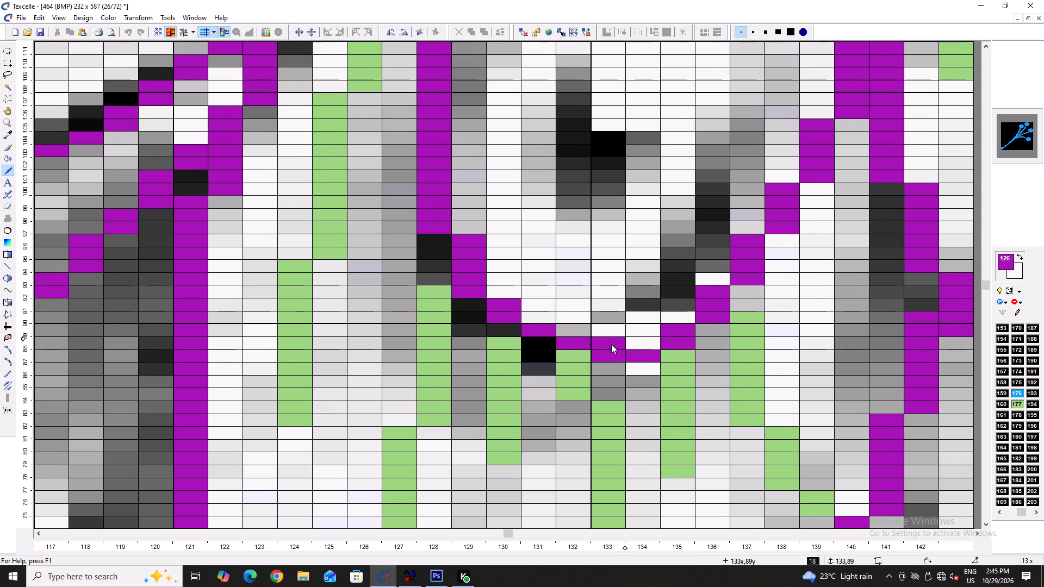
{"action": "left_click_drag", "start_coordinate": [611, 344], "coordinate": [638, 344]}
{"action": "right_click_drag", "start_coordinate": [646, 354], "coordinate": [599, 358]}
{"action": "right_click", "coordinate": [677, 339]}
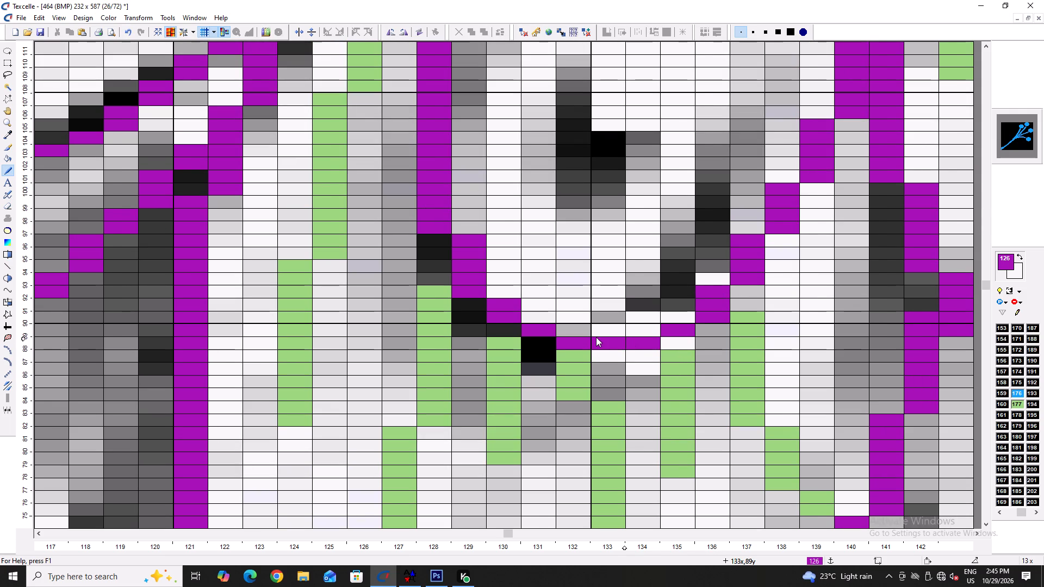
{"action": "scroll", "coordinate": [474, 267], "scroll_direction": "up", "scroll_amount": 1}
{"action": "left_click", "coordinate": [501, 344]}
{"action": "right_click", "coordinate": [476, 339]}
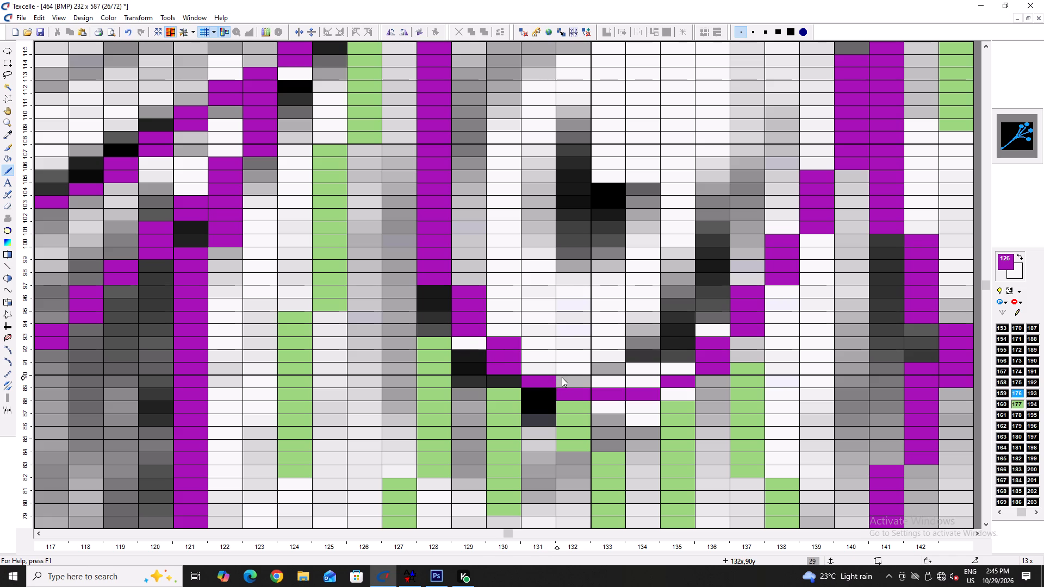
Erase the surplus purple cells in column 140, rows 122 to 127, and extend the green 177 curve to row 127.
{"action": "scroll", "coordinate": [544, 394], "scroll_direction": "down", "scroll_amount": 2, "text": "ctrl"}
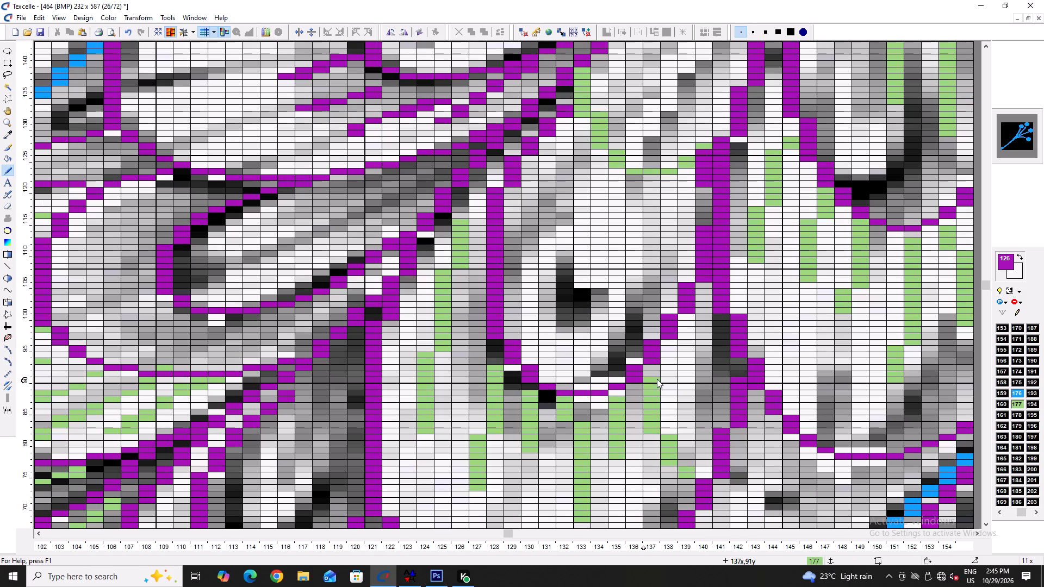
{"action": "scroll", "coordinate": [657, 379], "scroll_direction": "up", "scroll_amount": 2}
{"action": "scroll", "coordinate": [713, 318], "scroll_direction": "up", "scroll_amount": 2, "text": "ctrl"}
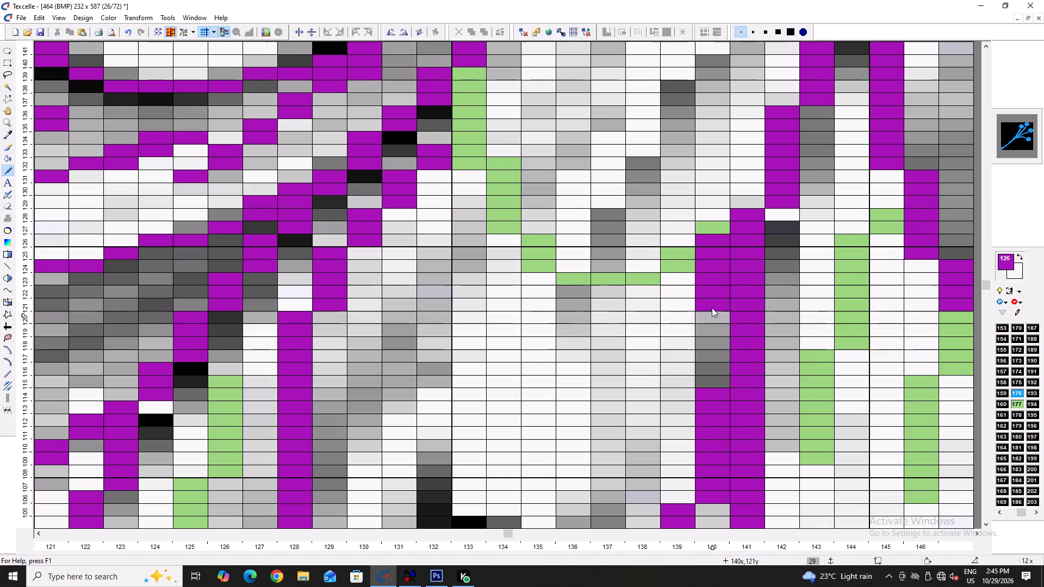
{"action": "right_click_drag", "start_coordinate": [712, 302], "coordinate": [715, 243]}
{"action": "key", "text": "space"}
{"action": "left_click", "coordinate": [703, 241]}
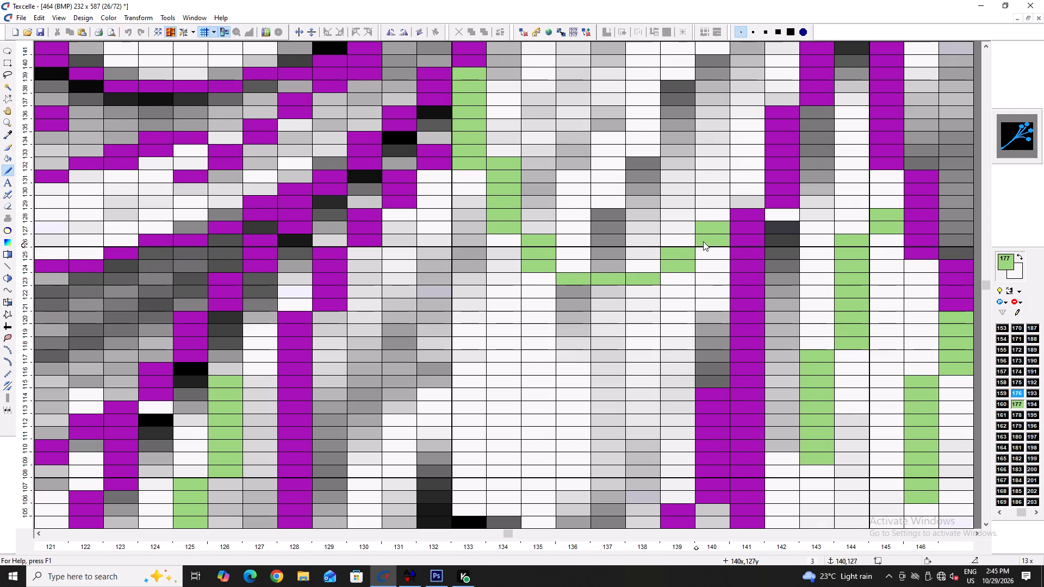
Erase the overlapping top cell of the green 177 curve in column 134.
{"action": "scroll", "coordinate": [565, 288], "scroll_direction": "up", "scroll_amount": 2}
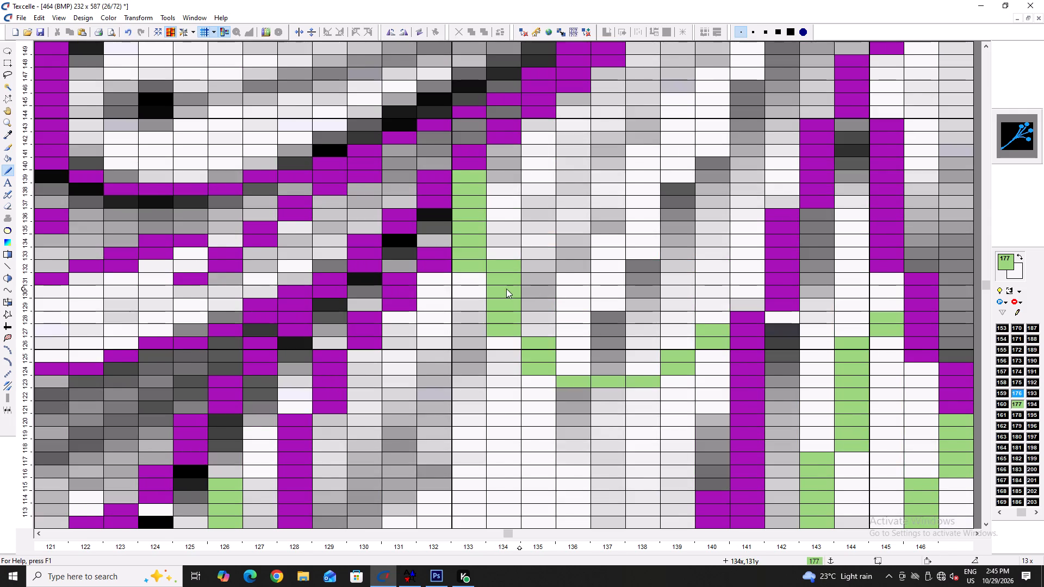
{"action": "scroll", "coordinate": [506, 289], "scroll_direction": "down", "scroll_amount": 2, "text": "ctrl"}
{"action": "scroll", "coordinate": [510, 264], "scroll_direction": "up", "scroll_amount": 1, "text": "ctrl"}
{"action": "left_click", "coordinate": [518, 266]}
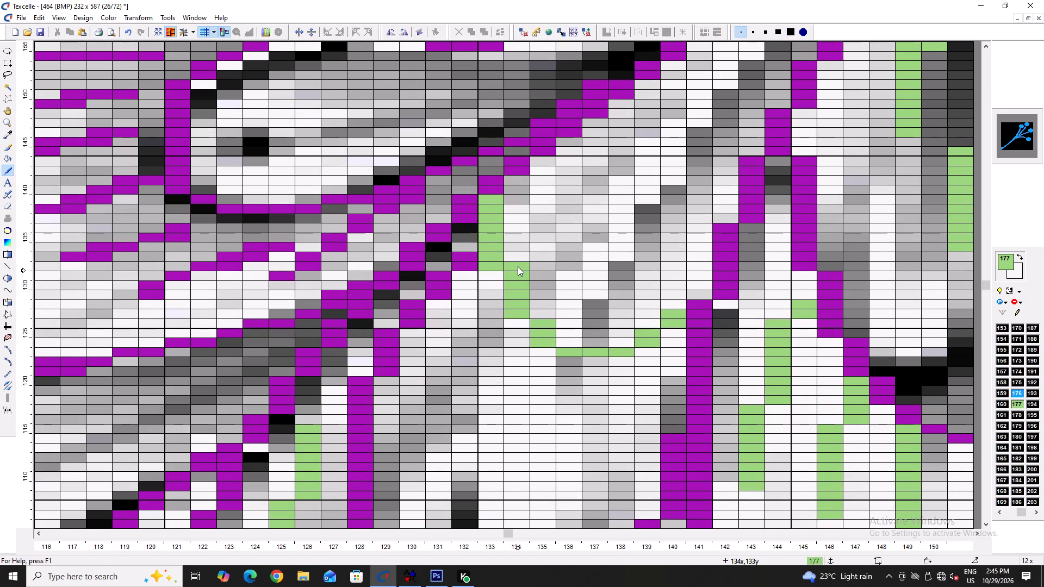
{"action": "right_click", "coordinate": [530, 267]}
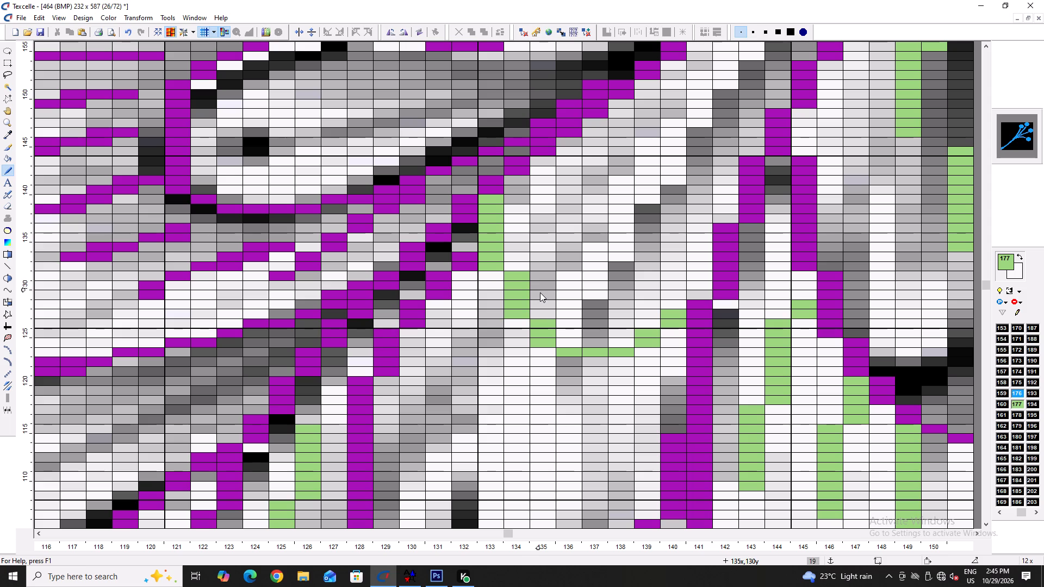
Pick purple 126 and shift the cell at the small feather eye's lower bend from column 137 to column 138.
{"action": "scroll", "coordinate": [500, 305], "scroll_direction": "down", "scroll_amount": 3, "text": "ctrl"}
{"action": "scroll", "coordinate": [484, 302], "scroll_direction": "up", "scroll_amount": 1}
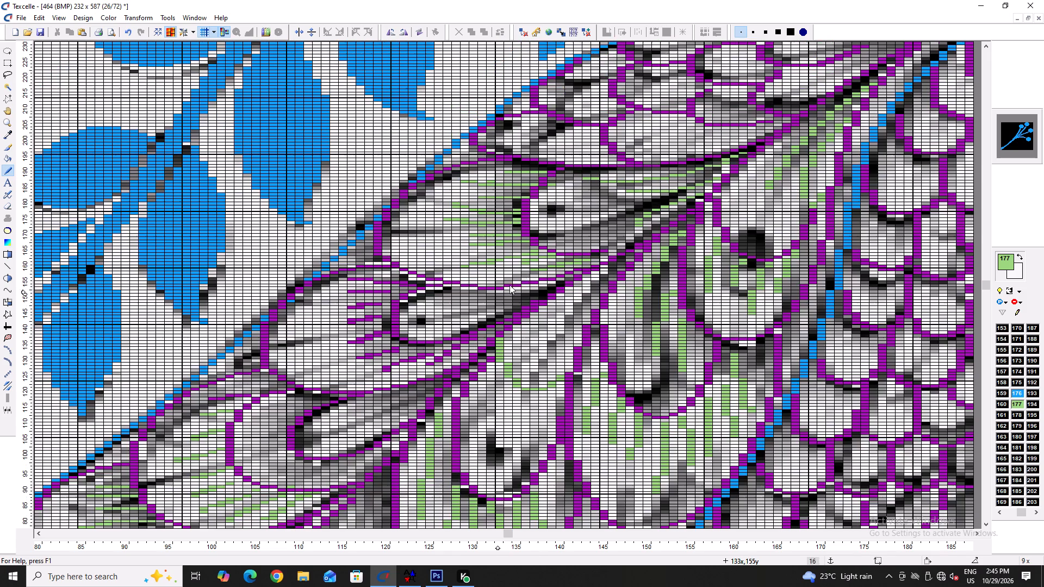
{"action": "scroll", "coordinate": [524, 231], "scroll_direction": "up", "scroll_amount": 6, "text": "ctrl"}
{"action": "key", "text": "space"}
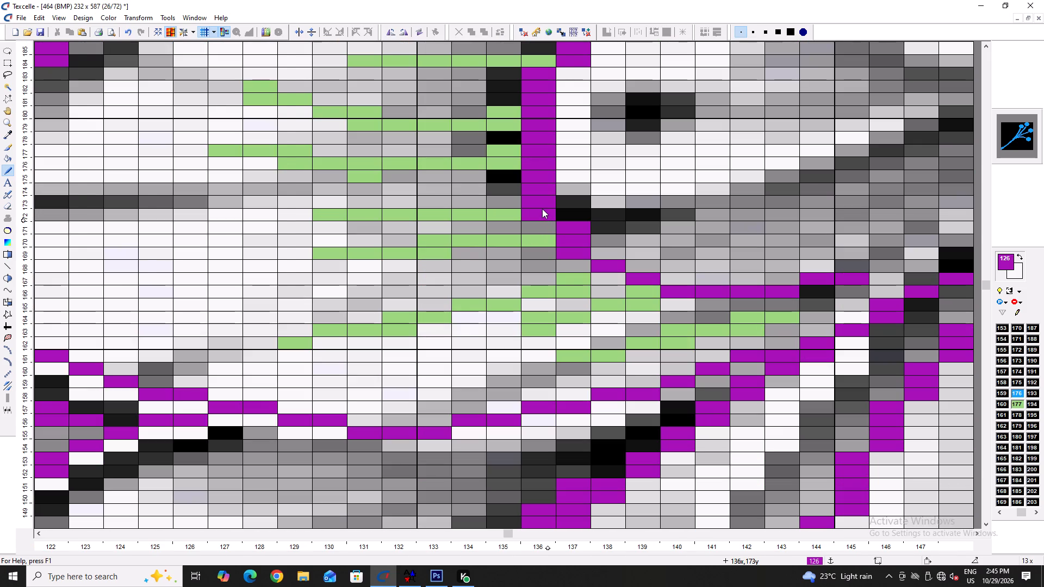
{"action": "key", "text": "x"}
{"action": "left_click", "coordinate": [598, 255]}
{"action": "right_click", "coordinate": [574, 255]}
Draw a rising stepped purple 126 line through columns 146 to 149 and erase the old cell beneath it in column 146.
{"action": "scroll", "coordinate": [576, 255], "scroll_direction": "down", "scroll_amount": 2, "text": "ctrl"}
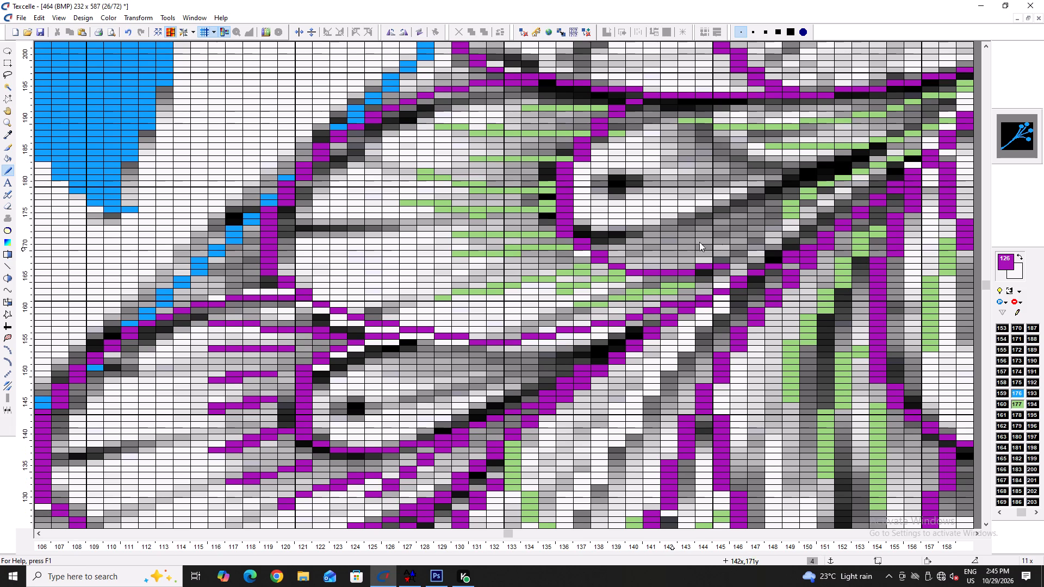
{"action": "scroll", "coordinate": [765, 252], "scroll_direction": "up", "scroll_amount": 2, "text": "ctrl"}
{"action": "left_click", "coordinate": [707, 261]}
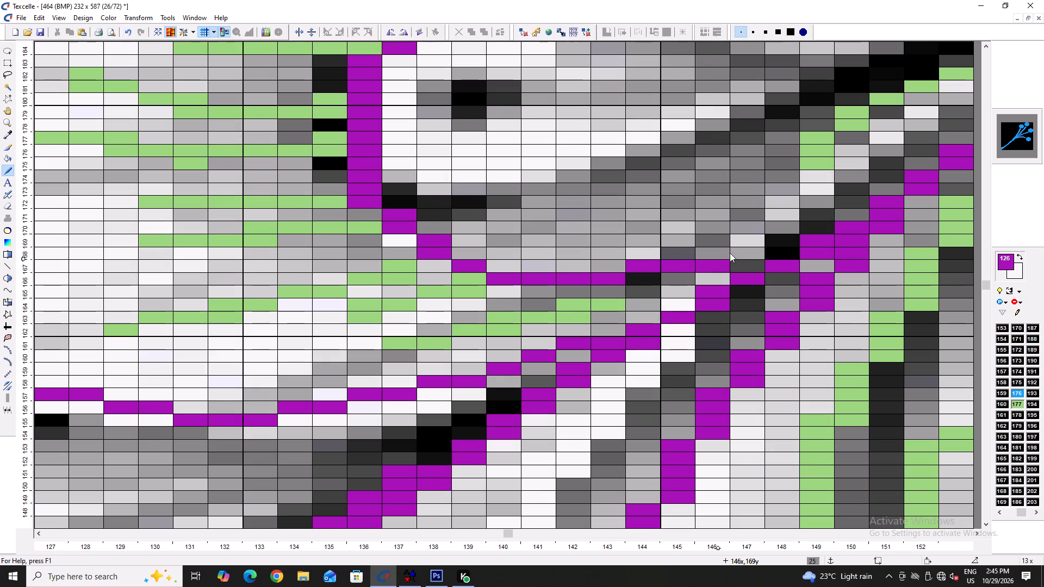
{"action": "left_click", "coordinate": [730, 253]}
{"action": "left_click", "coordinate": [753, 245]}
{"action": "right_click", "coordinate": [720, 263]}
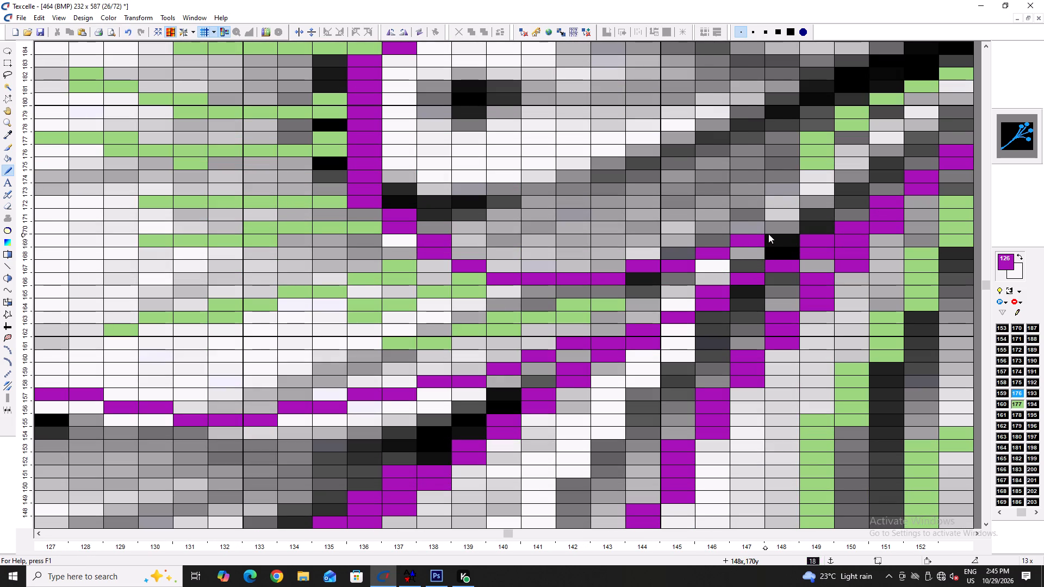
{"action": "left_click", "coordinate": [780, 232]}
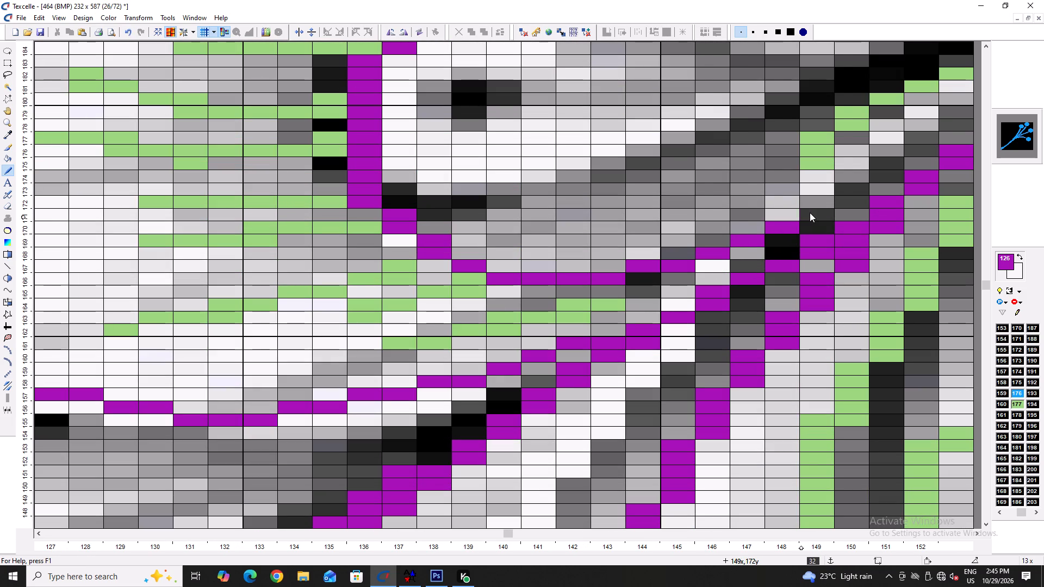
{"action": "left_click", "coordinate": [810, 213]}
Thin the purple feather junction by erasing doubled cells in columns 150 and 151, and shift the row 167 cell from column 149 to 150.
{"action": "right_click", "coordinate": [845, 245]}
{"action": "right_click", "coordinate": [848, 250]}
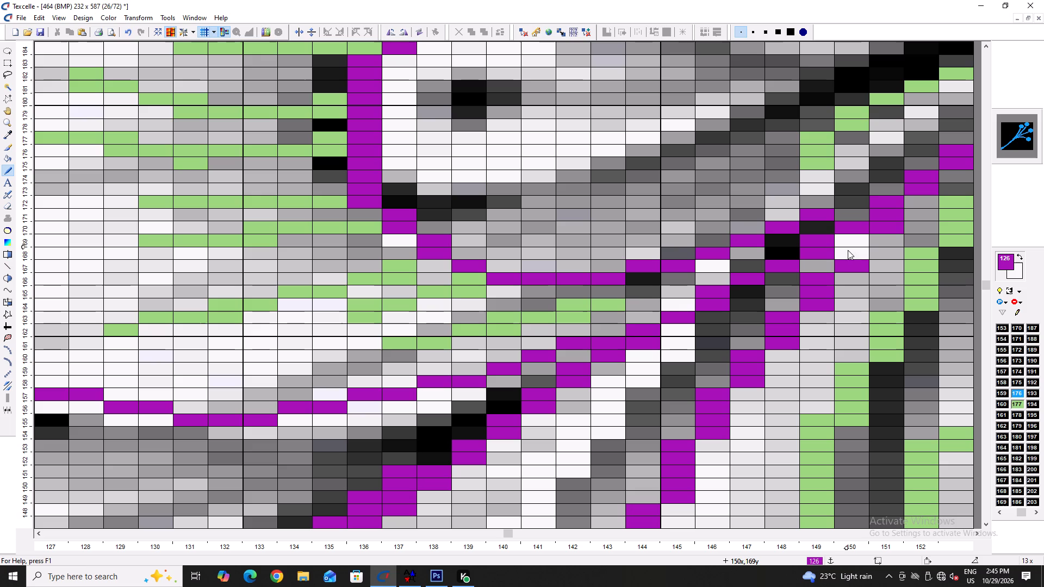
{"action": "right_click", "coordinate": [892, 222]}
{"action": "right_click", "coordinate": [892, 222]}
{"action": "right_click", "coordinate": [894, 216]}
{"action": "right_click", "coordinate": [894, 216]}
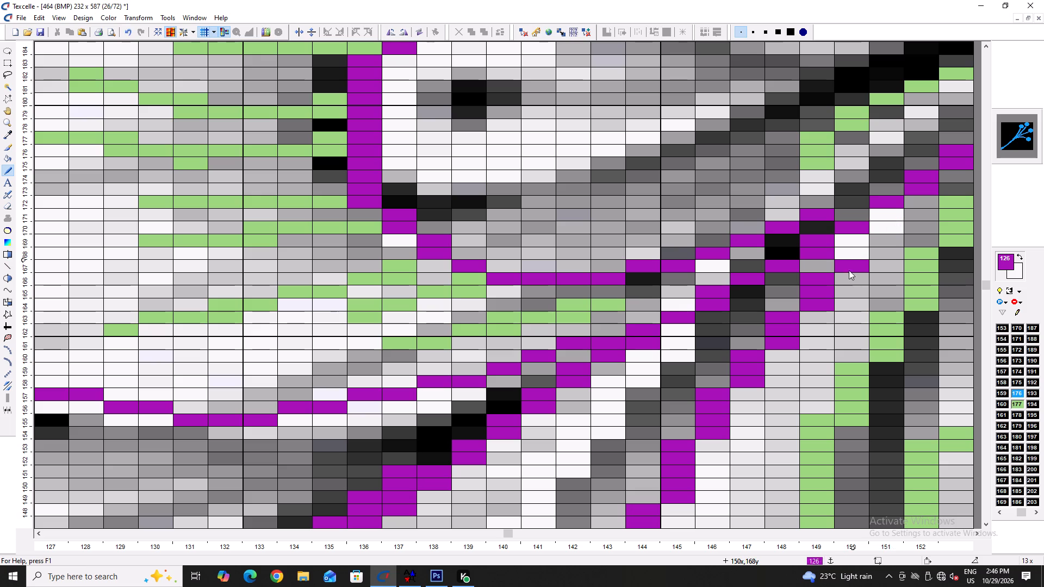
{"action": "left_click", "coordinate": [848, 274]}
{"action": "right_click", "coordinate": [816, 276]}
Move the purple feather outline's cell at row 167 from column 119 to column 120.
{"action": "scroll", "coordinate": [725, 258], "scroll_direction": "down", "scroll_amount": 4, "text": "ctrl"}
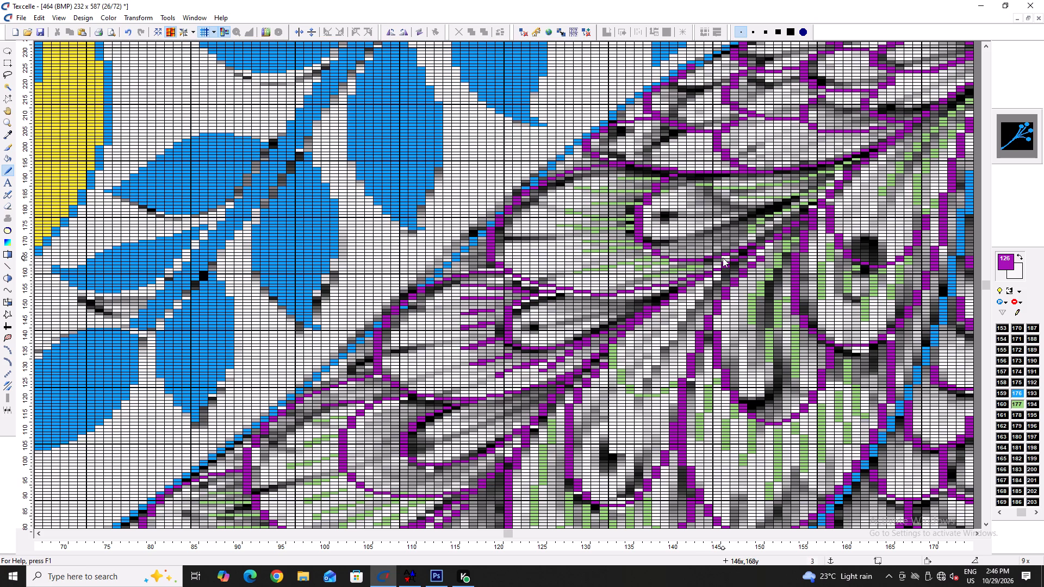
{"action": "scroll", "coordinate": [518, 256], "scroll_direction": "up", "scroll_amount": 1}
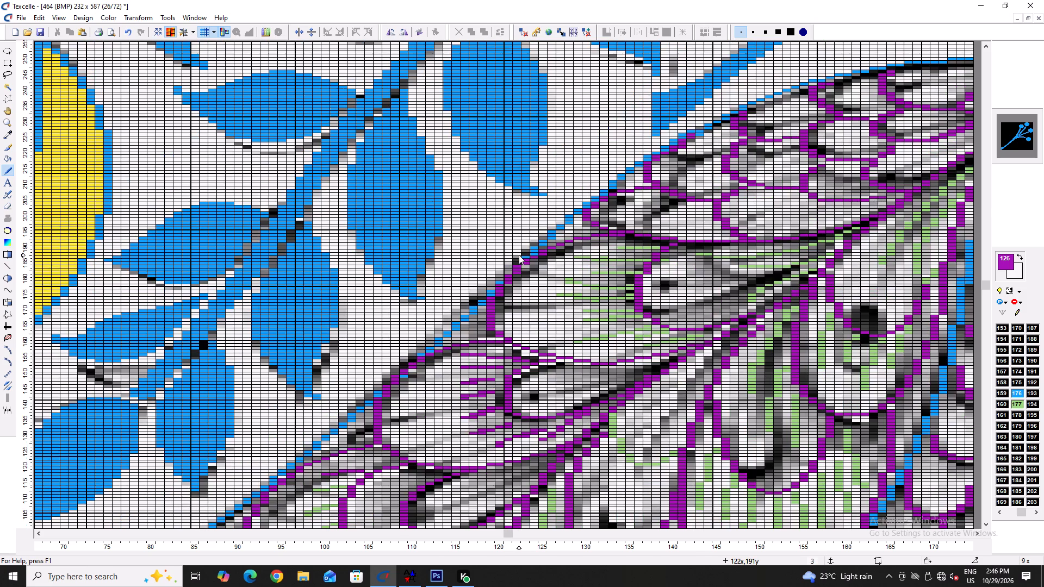
{"action": "scroll", "coordinate": [519, 255], "scroll_direction": "down", "scroll_amount": 2}
{"action": "scroll", "coordinate": [511, 179], "scroll_direction": "up", "scroll_amount": 5, "text": "ctrl"}
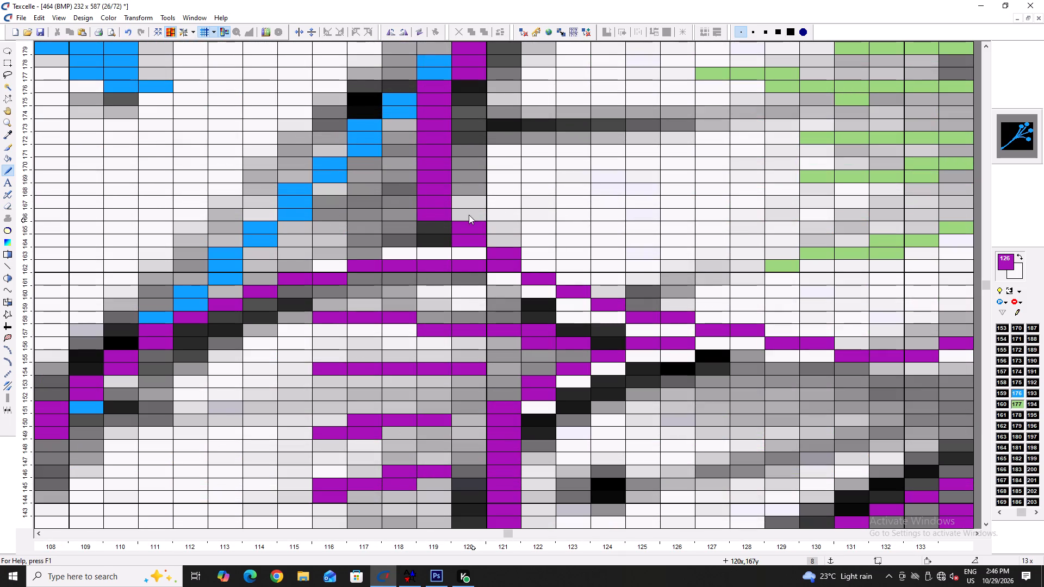
{"action": "left_click", "coordinate": [469, 215]}
{"action": "right_click", "coordinate": [430, 216]}
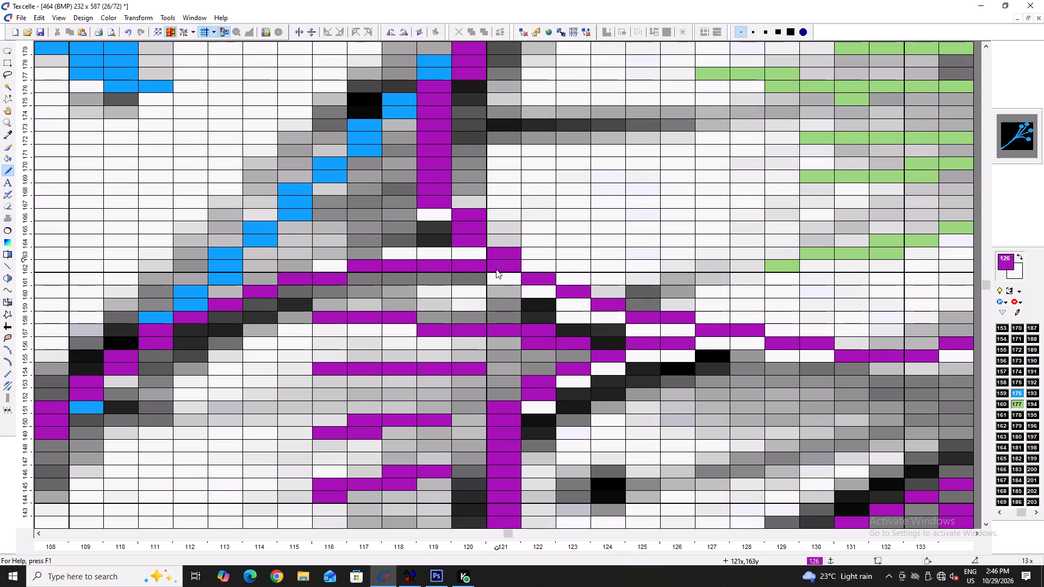
Pick purple 126 and smooth the scale outline in columns 189 to 191 beside the blue body edge, redrawing the diagonal and erasing surplus cells.
{"action": "scroll", "coordinate": [450, 267], "scroll_direction": "down", "scroll_amount": 8, "text": "ctrl"}
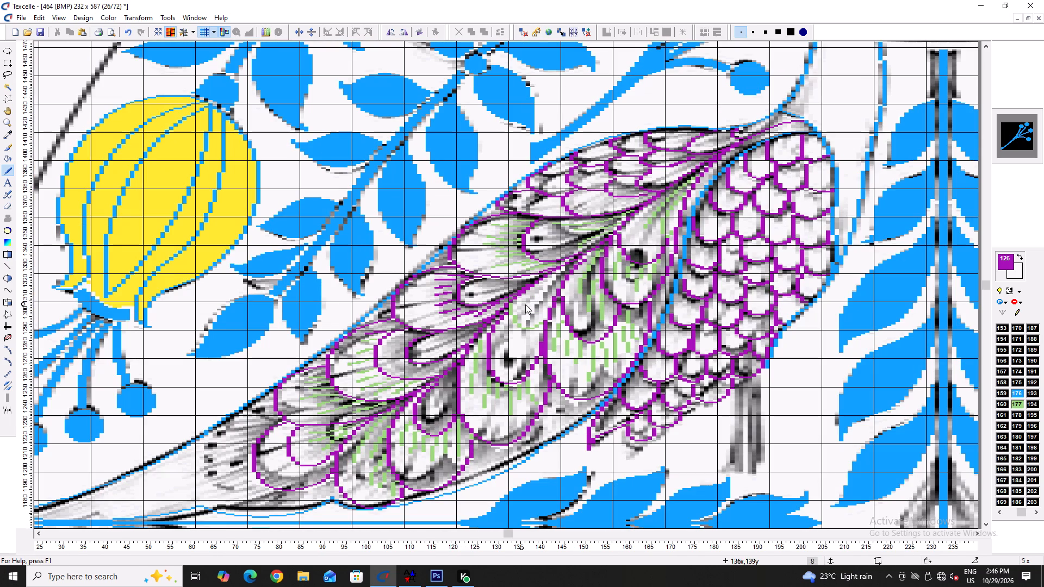
{"action": "scroll", "coordinate": [762, 308], "scroll_direction": "up", "scroll_amount": 4, "text": "ctrl"}
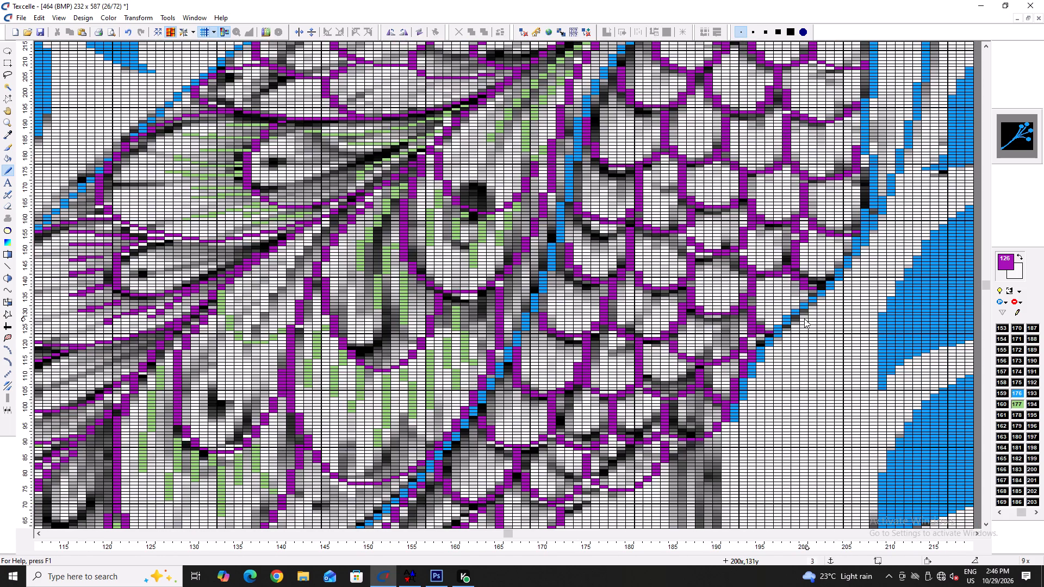
{"action": "scroll", "coordinate": [804, 319], "scroll_direction": "down", "scroll_amount": 1}
{"action": "scroll", "coordinate": [740, 344], "scroll_direction": "up", "scroll_amount": 2, "text": "ctrl"}
{"action": "key", "text": "space"}
{"action": "key", "text": "x"}
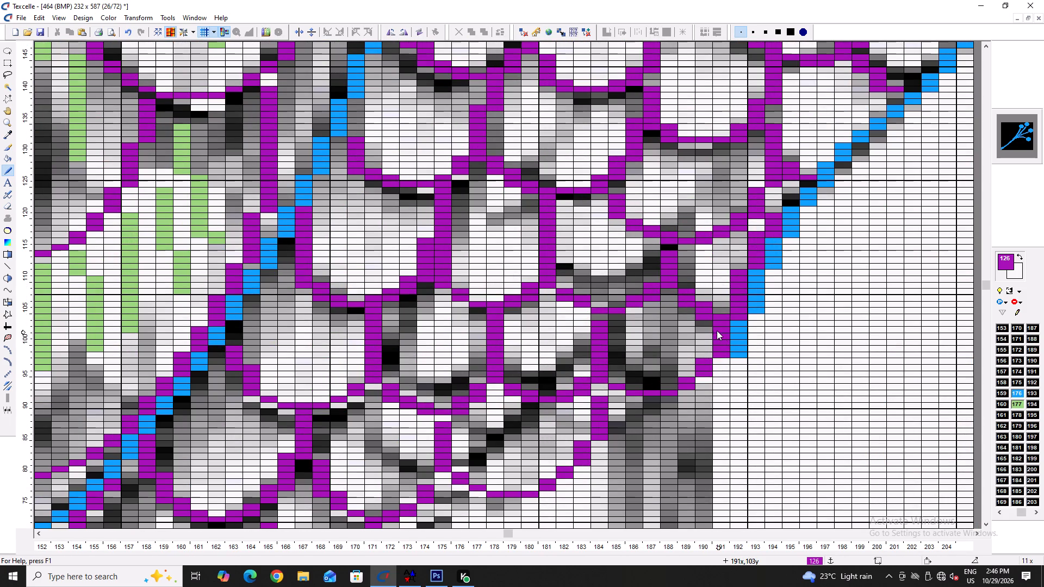
{"action": "scroll", "coordinate": [706, 319], "scroll_direction": "up", "scroll_amount": 2, "text": "ctrl"}
{"action": "right_click", "coordinate": [714, 273]}
{"action": "right_click", "coordinate": [714, 273]}
{"action": "right_click", "coordinate": [709, 304]}
{"action": "left_click", "coordinate": [714, 298]}
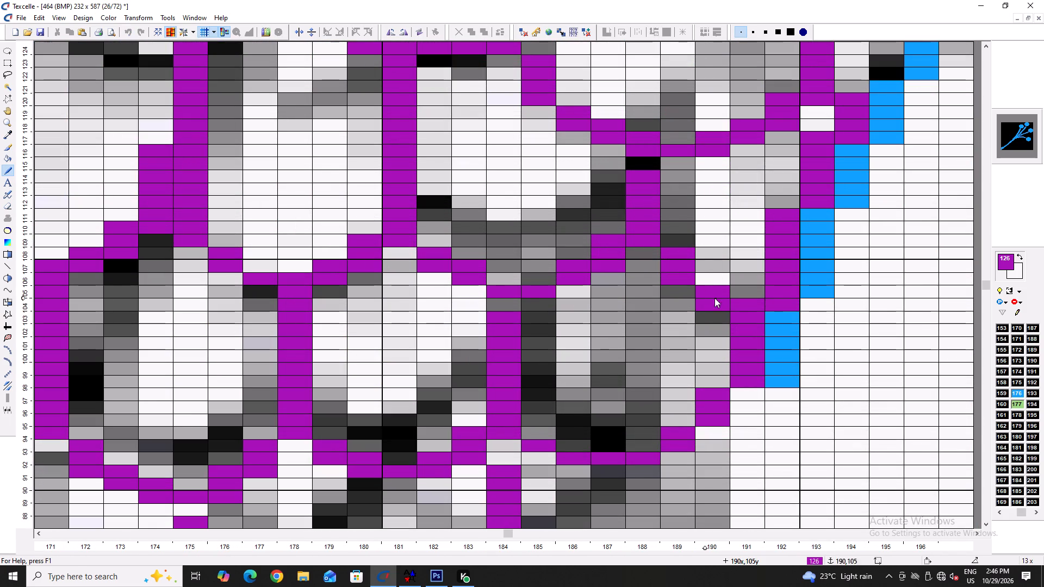
{"action": "right_click", "coordinate": [670, 278]}
{"action": "right_click", "coordinate": [707, 299]}
{"action": "left_click", "coordinate": [704, 277]}
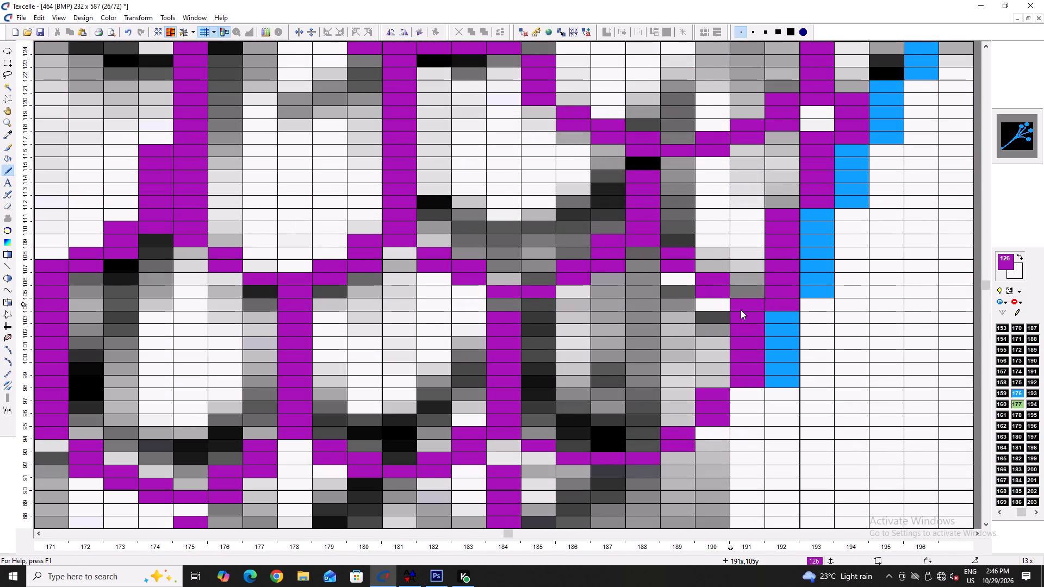
{"action": "right_click", "coordinate": [749, 289]}
{"action": "right_click", "coordinate": [748, 298]}
{"action": "left_click", "coordinate": [748, 299]}
Erase the doubled purple cells along the scale's lower edge in columns 172 to 176, and fill the corner cell in column 171.
{"action": "scroll", "coordinate": [629, 296], "scroll_direction": "down", "scroll_amount": 3, "text": "ctrl"}
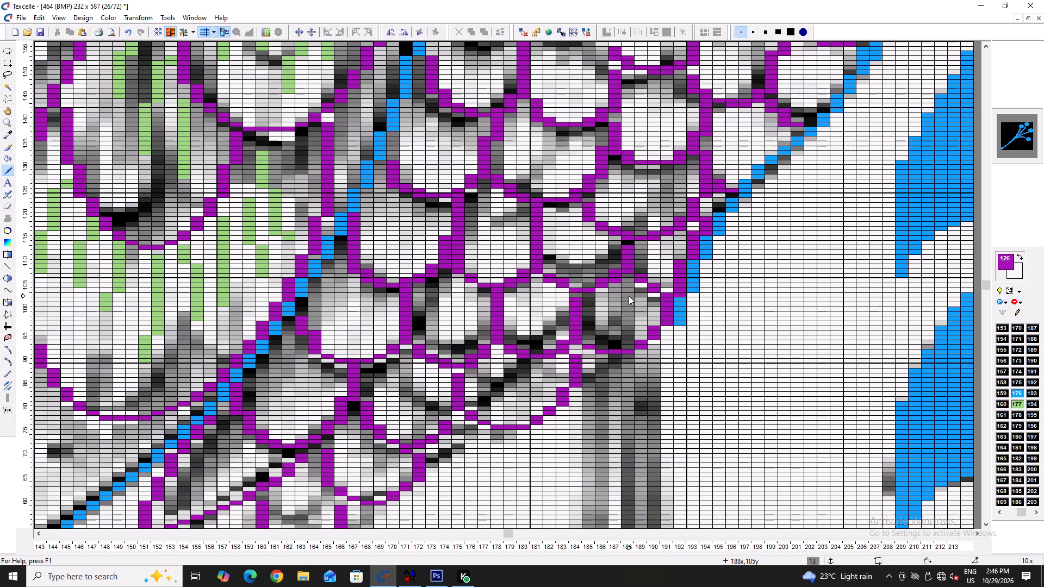
{"action": "scroll", "coordinate": [473, 355], "scroll_direction": "up", "scroll_amount": 3, "text": "ctrl"}
{"action": "right_click", "coordinate": [473, 355]}
{"action": "right_click", "coordinate": [475, 359]}
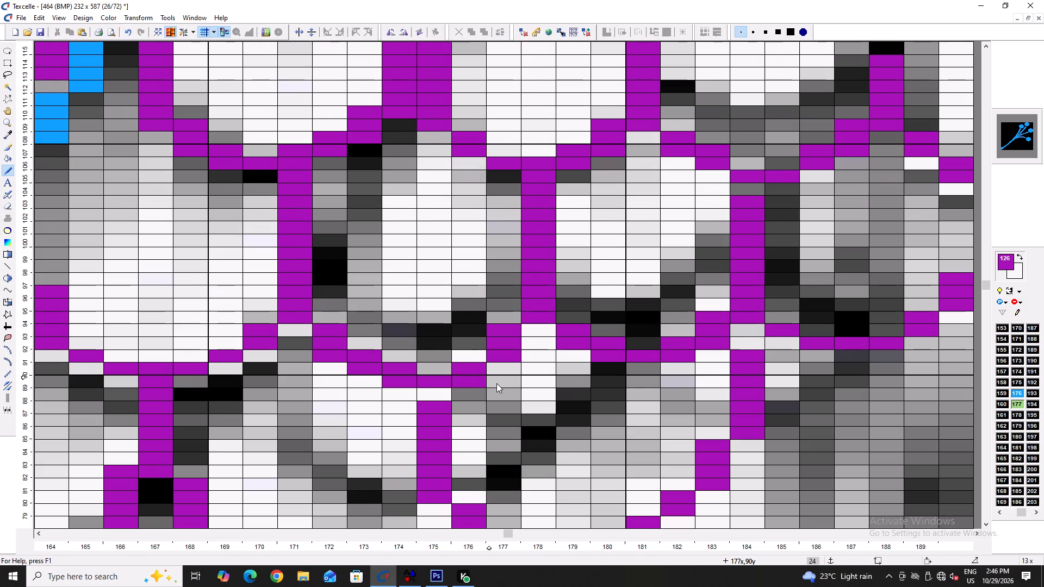
{"action": "right_click", "coordinate": [482, 378]}
{"action": "right_click", "coordinate": [401, 361]}
{"action": "right_click_drag", "start_coordinate": [372, 356], "coordinate": [378, 357]}
{"action": "right_click_drag", "start_coordinate": [396, 360], "coordinate": [402, 363]}
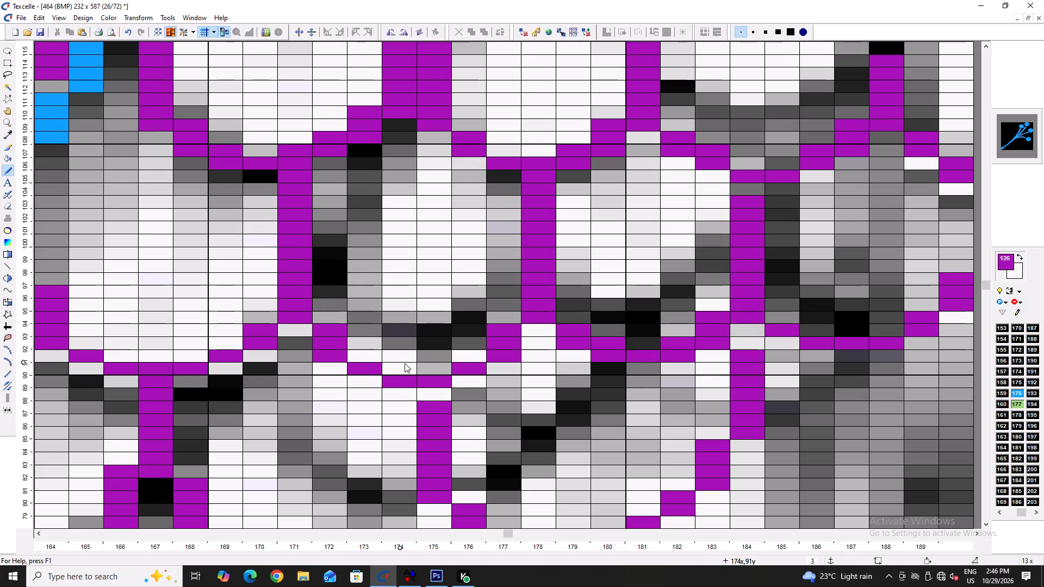
{"action": "right_click", "coordinate": [402, 366]}
{"action": "left_click", "coordinate": [303, 330]}
{"action": "right_click", "coordinate": [317, 329]}
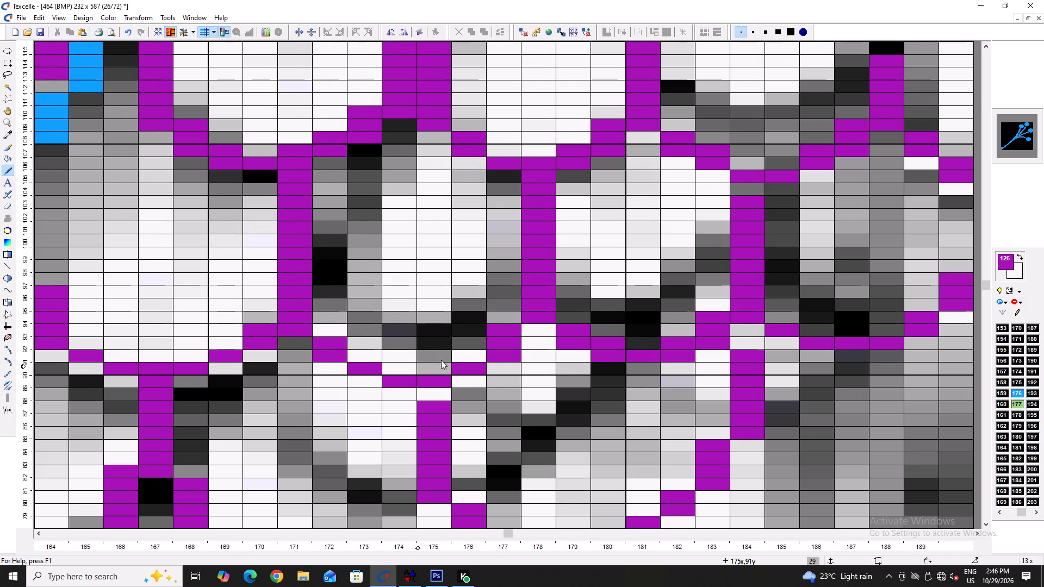
Redraw the scale's bottom one row higher along row 91 in columns 174 and 175, stepping it up through columns 176 and 177.
{"action": "left_click_drag", "start_coordinate": [400, 366], "coordinate": [433, 367]}
{"action": "right_click_drag", "start_coordinate": [451, 379], "coordinate": [389, 379]}
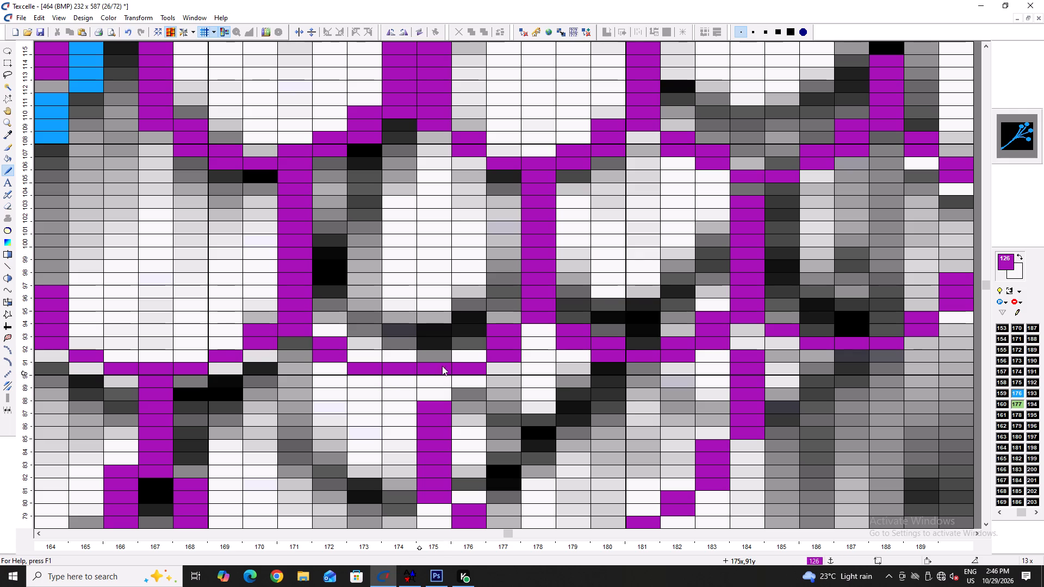
{"action": "left_click", "coordinate": [468, 353]}
{"action": "right_click_drag", "start_coordinate": [472, 362], "coordinate": [481, 363]}
{"action": "right_click", "coordinate": [505, 357]}
{"action": "right_click", "coordinate": [505, 354]}
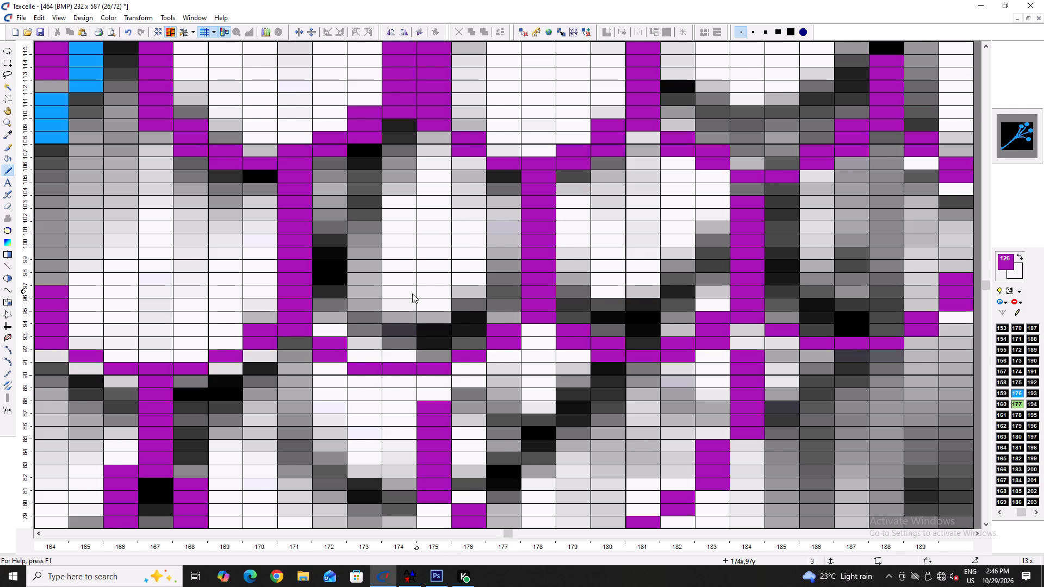
Erase the surplus purple cells on the scale outline at column 166, row 83 and column 165, row 78.
{"action": "scroll", "coordinate": [412, 296], "scroll_direction": "down", "scroll_amount": 3, "text": "ctrl"}
{"action": "scroll", "coordinate": [263, 380], "scroll_direction": "up", "scroll_amount": 3, "text": "ctrl"}
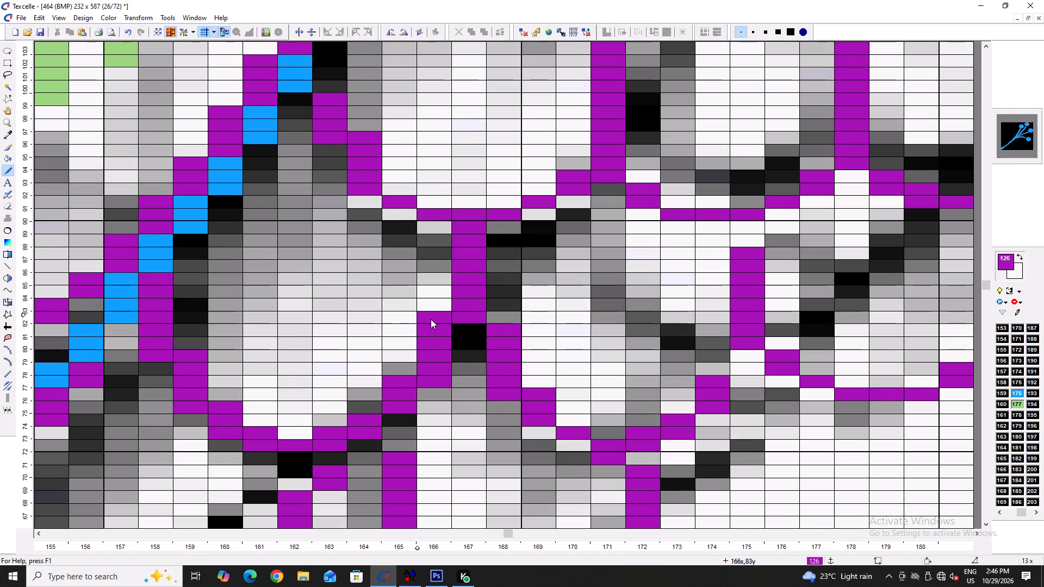
{"action": "right_click", "coordinate": [431, 319]}
{"action": "right_click", "coordinate": [396, 365]}
{"action": "right_click", "coordinate": [397, 364]}
{"action": "right_click", "coordinate": [403, 383]}
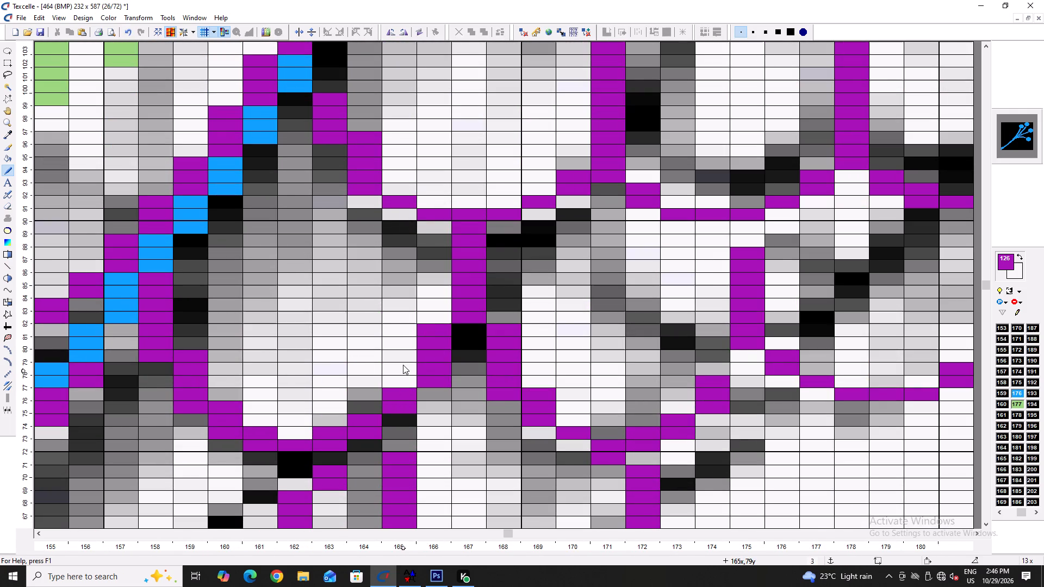
Thin the same scale's lower curve by erasing doubled purple cells at column 159 row 80, column 160 row 76, and columns 161 and 163 row 74.
{"action": "right_click", "coordinate": [192, 353]}
{"action": "right_click", "coordinate": [224, 409]}
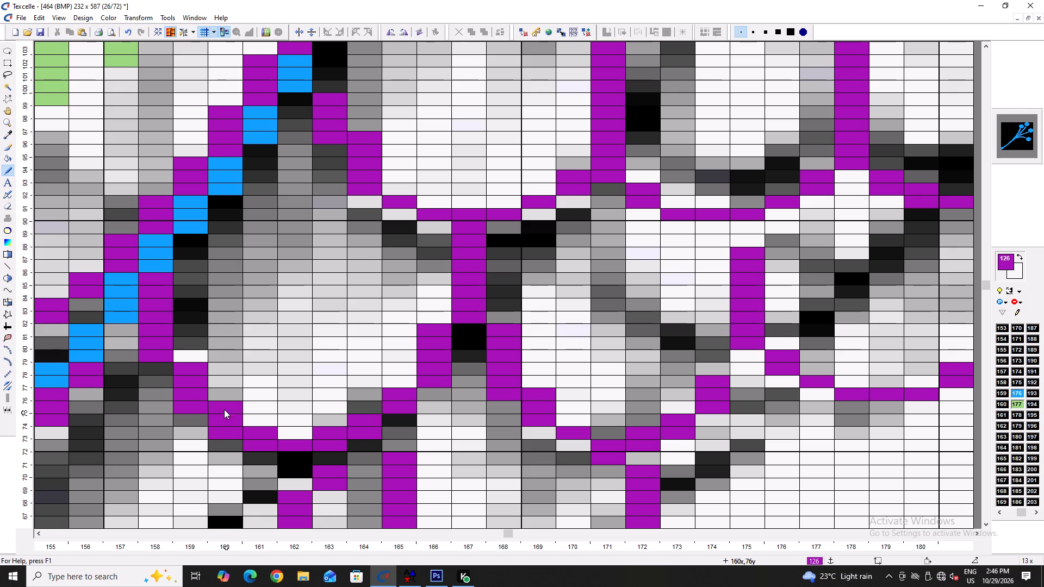
{"action": "right_click", "coordinate": [224, 409]}
{"action": "right_click", "coordinate": [230, 421]}
{"action": "left_click", "coordinate": [228, 420]}
{"action": "right_click", "coordinate": [259, 429]}
{"action": "right_click", "coordinate": [321, 432]}
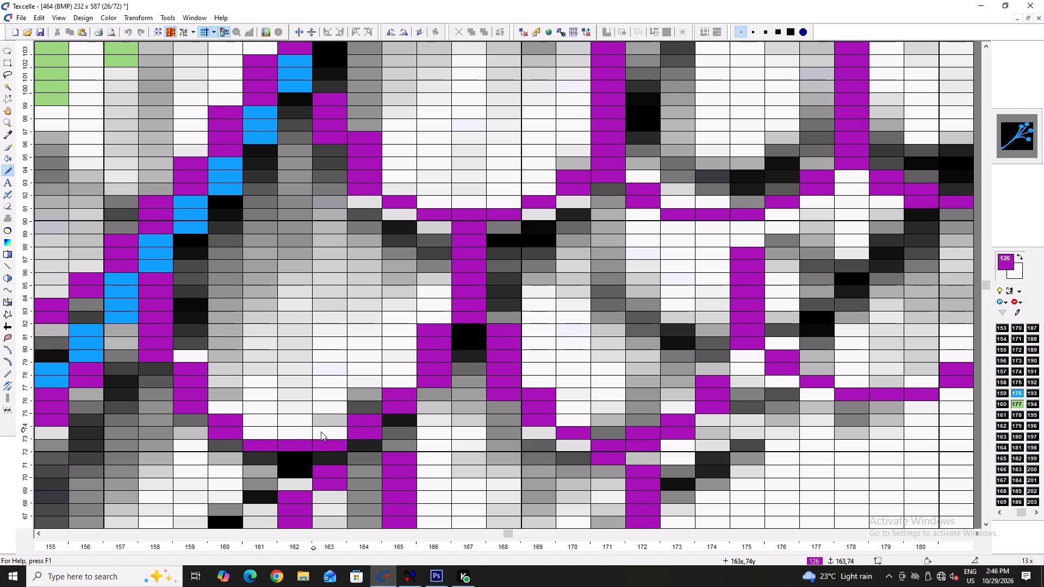
Redraw the neighbouring scale's bottom as a flat purple line along row 74 in columns 171 and 172, erasing the cells below it.
{"action": "scroll", "coordinate": [608, 394], "scroll_direction": "down", "scroll_amount": 1}
{"action": "right_click", "coordinate": [609, 395]}
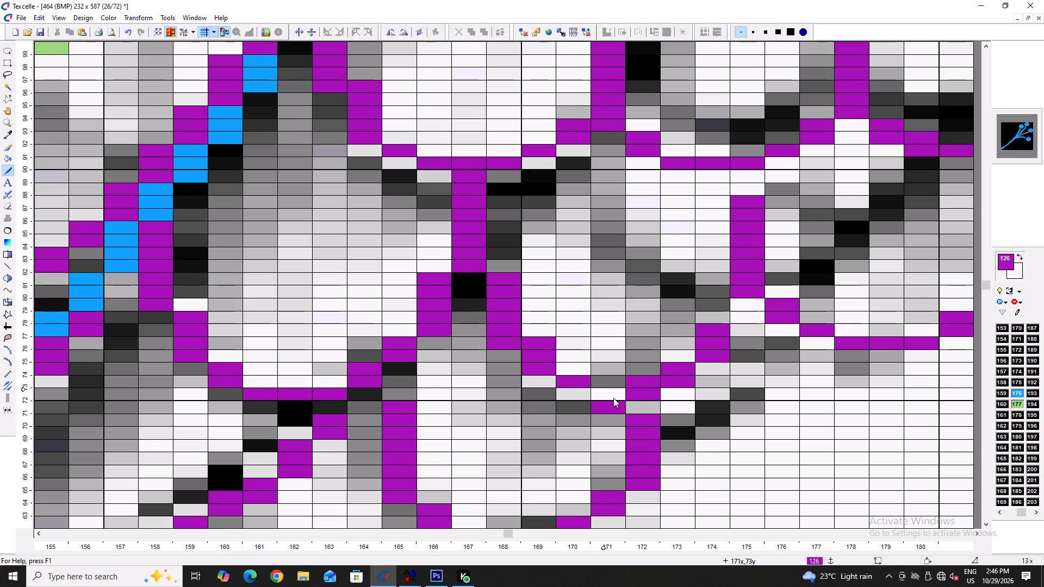
{"action": "right_click", "coordinate": [613, 398]}
{"action": "left_click_drag", "start_coordinate": [614, 391], "coordinate": [603, 391]}
{"action": "left_click_drag", "start_coordinate": [613, 389], "coordinate": [604, 390]}
{"action": "left_click", "coordinate": [603, 380]}
{"action": "right_click_drag", "start_coordinate": [596, 401], "coordinate": [632, 398]}
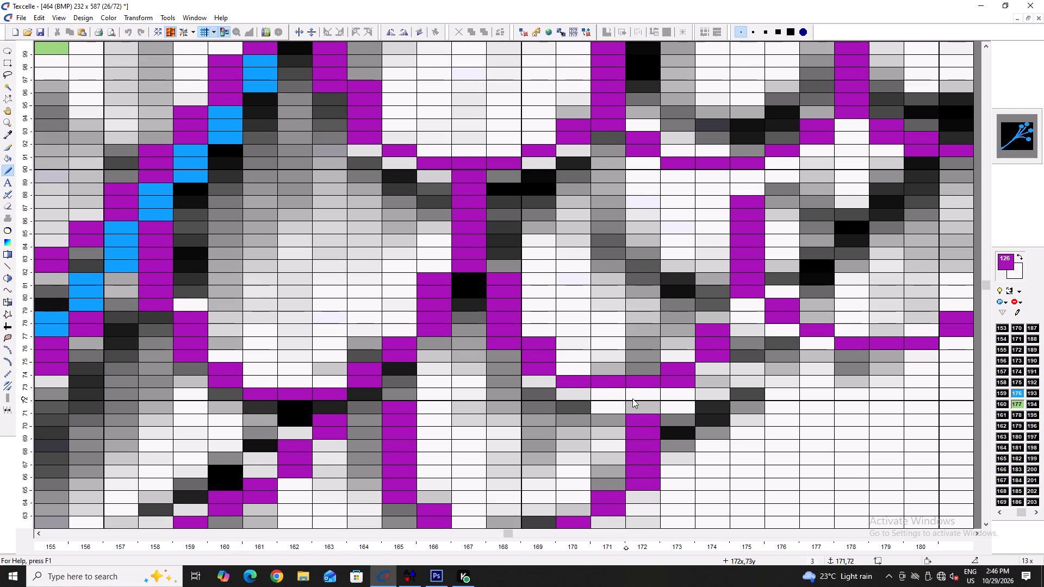
{"action": "right_click_drag", "start_coordinate": [632, 398], "coordinate": [643, 398]}
{"action": "right_click", "coordinate": [643, 398]}
Step that scale's lower corners up in single purple cells, erasing doubled cells in columns 168 to 174 and filling column 175, rows 78 and 79.
{"action": "right_click", "coordinate": [667, 382]}
{"action": "left_click", "coordinate": [572, 372]}
{"action": "right_click_drag", "start_coordinate": [549, 374], "coordinate": [560, 379]}
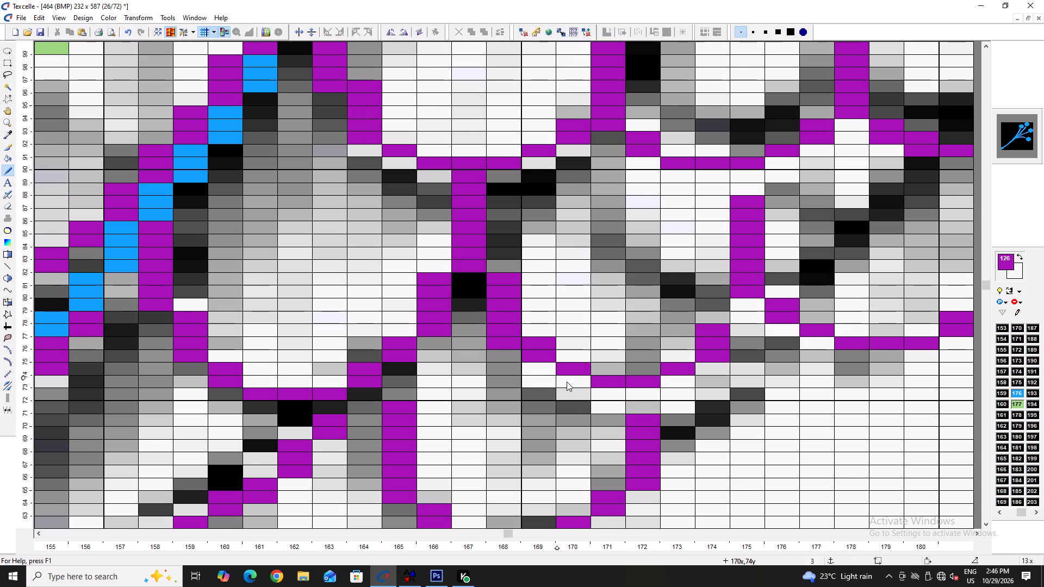
{"action": "right_click", "coordinate": [567, 382]}
{"action": "right_click", "coordinate": [514, 347]}
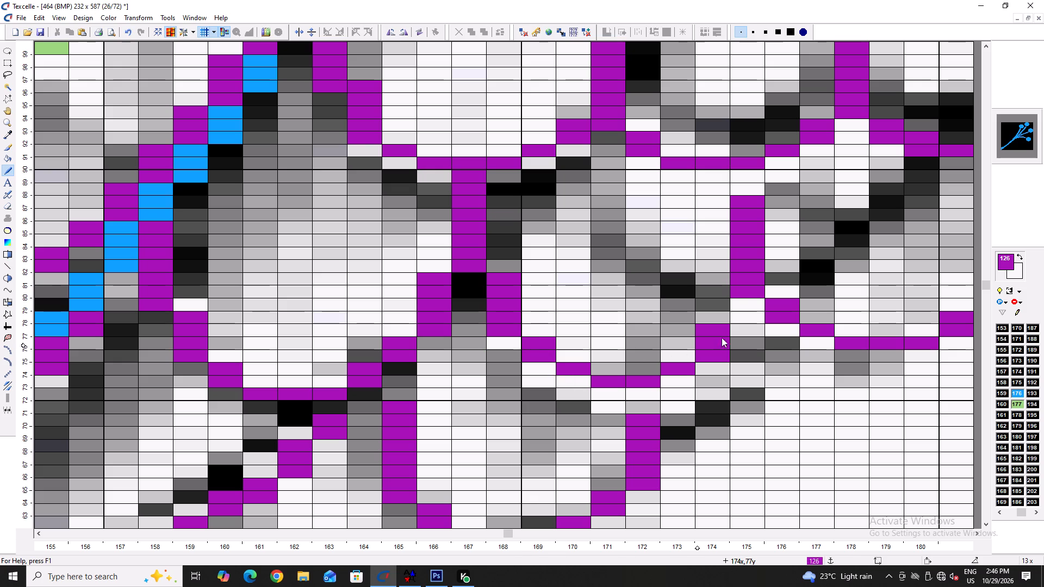
{"action": "left_click", "coordinate": [737, 327]}
{"action": "left_click", "coordinate": [738, 311]}
{"action": "right_click", "coordinate": [718, 322]}
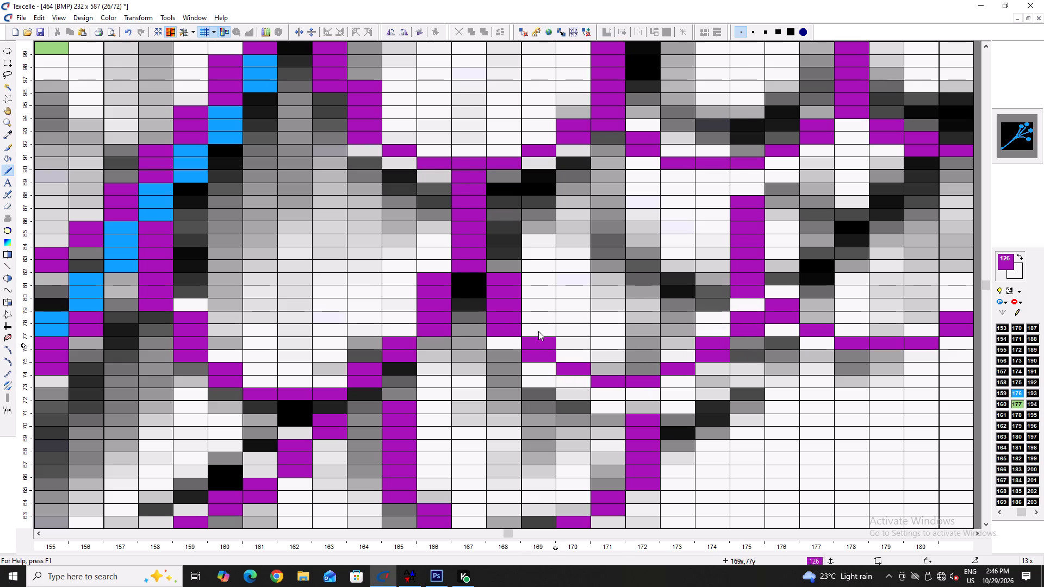
Hide the grey tracing colours, keeping blue 176 visible and showing green 177 and purple 126.
{"action": "left_click", "coordinate": [1008, 290]}
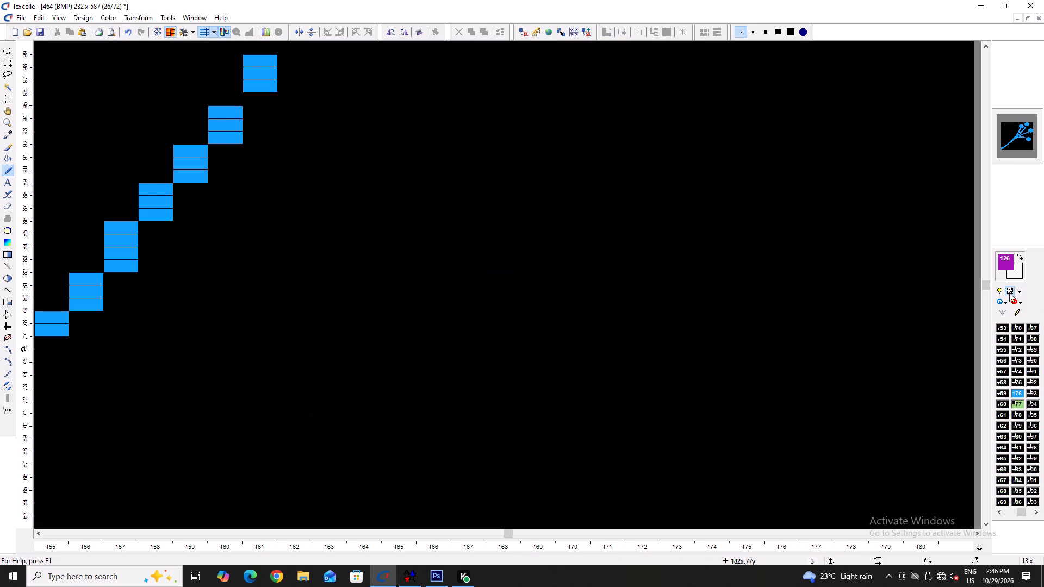
{"action": "left_click", "coordinate": [1014, 401], "text": "shift"}
{"action": "scroll", "coordinate": [1014, 402], "scroll_direction": "up", "scroll_amount": 2}
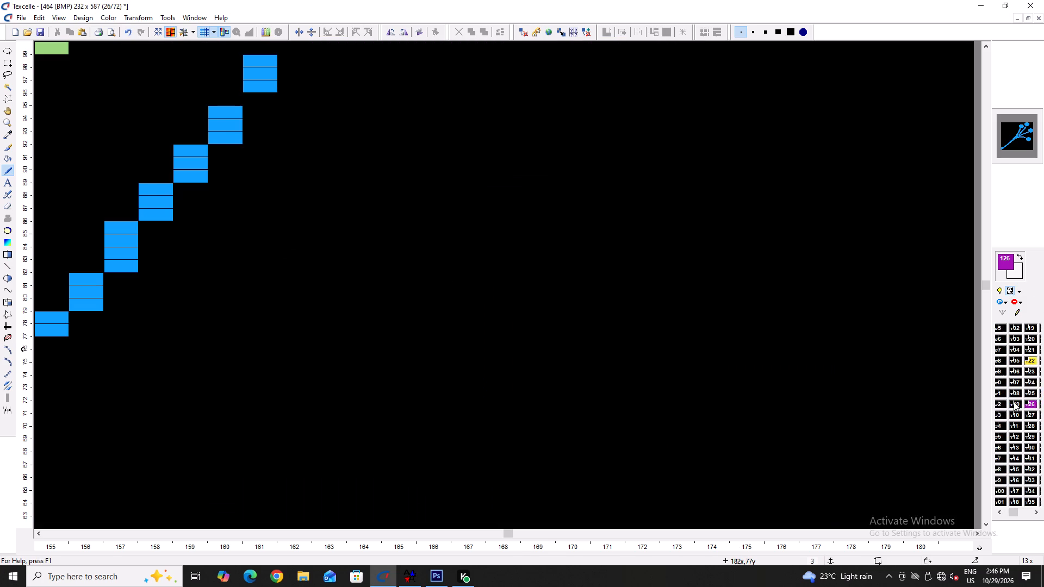
{"action": "scroll", "coordinate": [1029, 405], "scroll_direction": "down", "scroll_amount": 1}
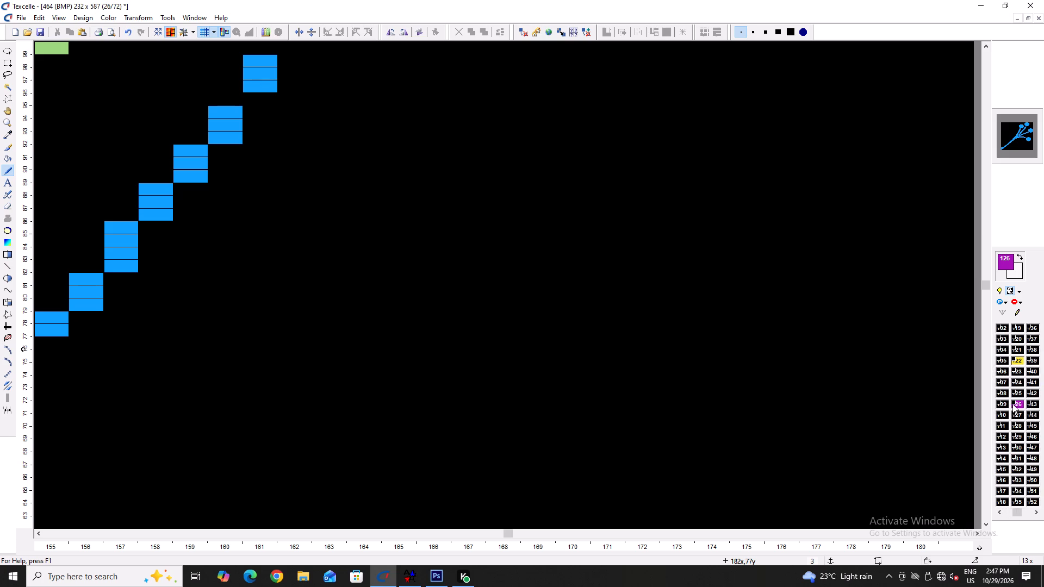
{"action": "left_click", "coordinate": [1012, 404], "text": "shift"}
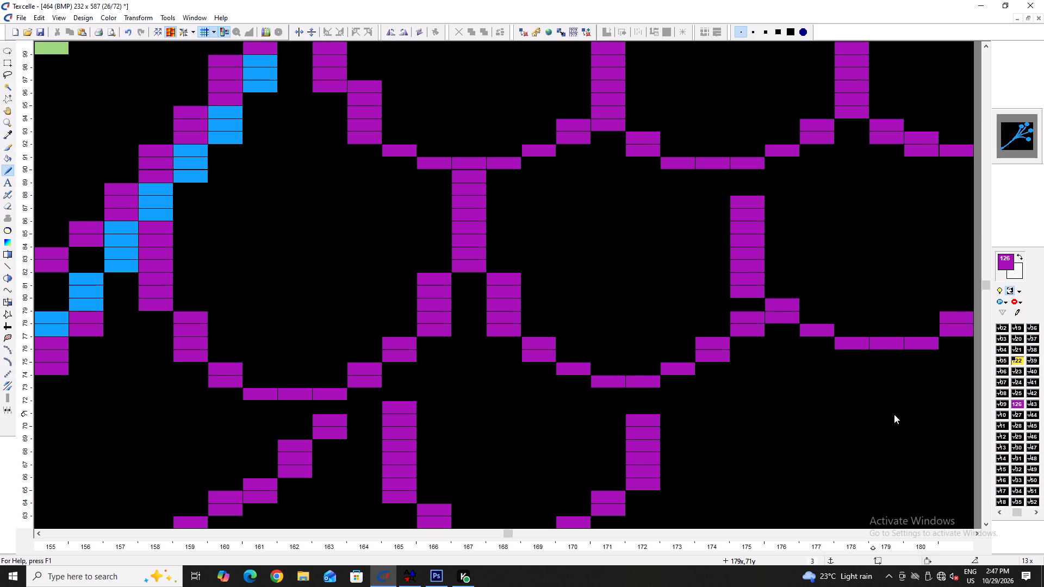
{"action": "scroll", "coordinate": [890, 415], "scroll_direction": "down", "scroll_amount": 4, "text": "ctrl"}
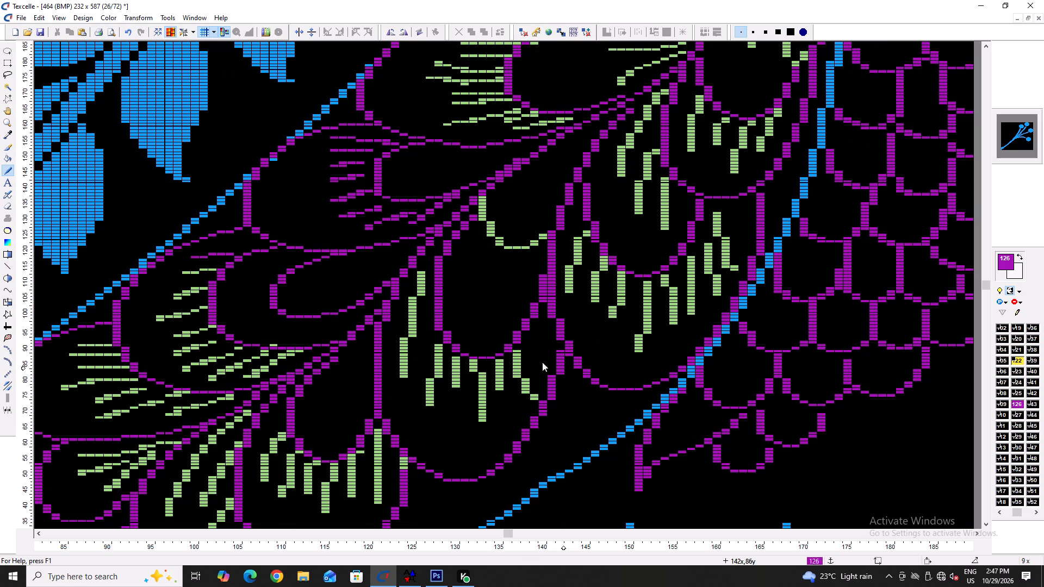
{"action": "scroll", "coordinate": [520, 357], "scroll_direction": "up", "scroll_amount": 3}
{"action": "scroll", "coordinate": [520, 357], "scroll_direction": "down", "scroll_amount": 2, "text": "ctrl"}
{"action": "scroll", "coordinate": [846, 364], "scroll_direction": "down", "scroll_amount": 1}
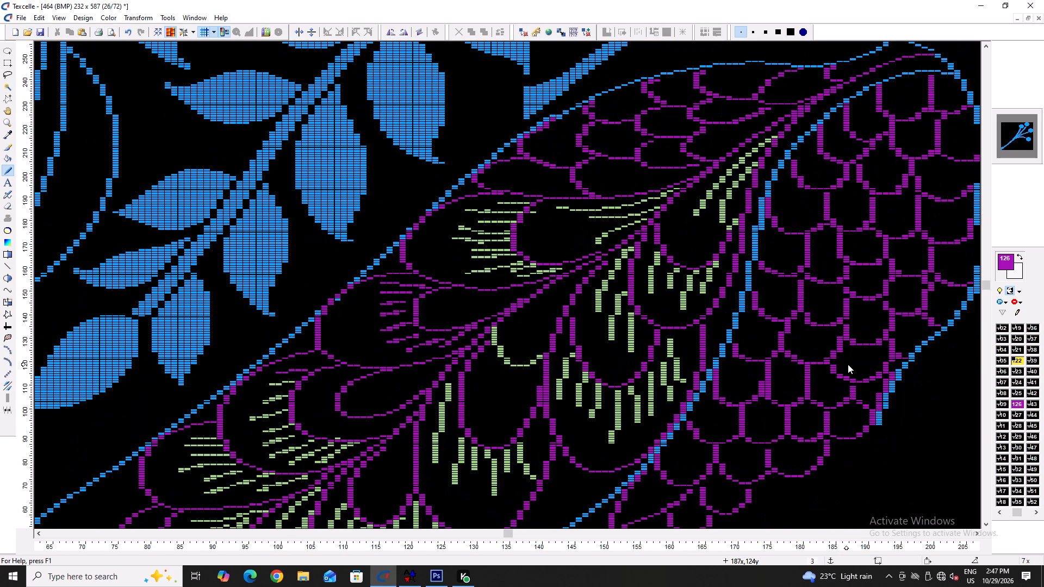
Look through the bitmap designs in the Downloads folder.
{"action": "key", "text": "ctrl+o"}
{"action": "scroll", "coordinate": [537, 403], "scroll_direction": "up", "scroll_amount": 14, "text": "ctrl"}
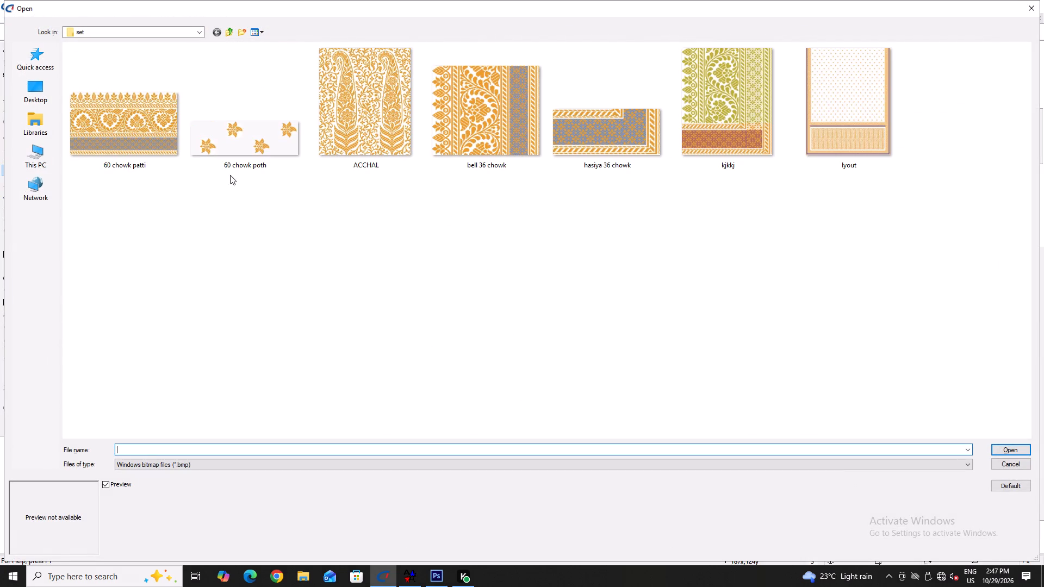
{"action": "left_click", "coordinate": [28, 162]}
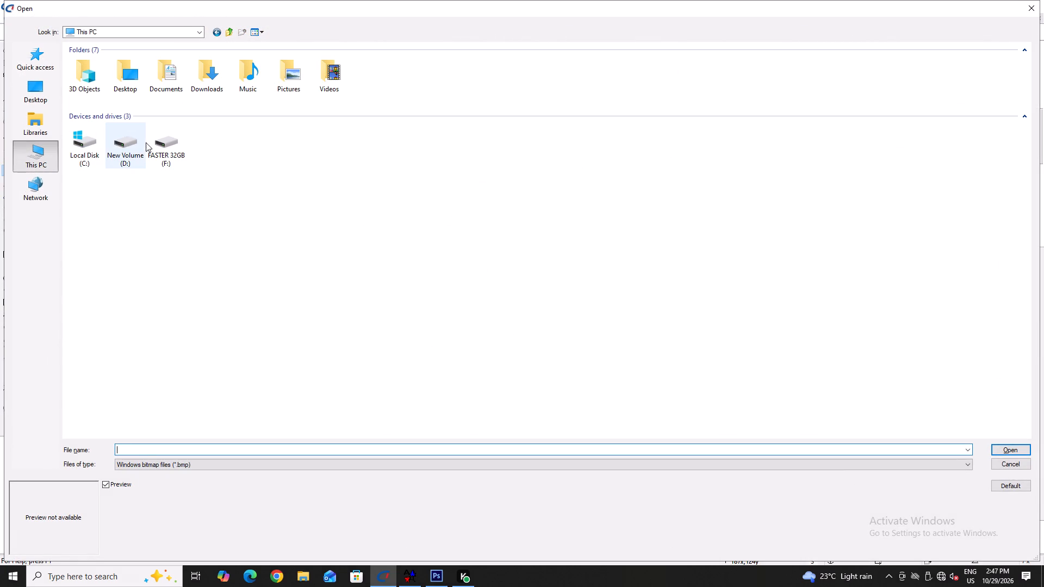
{"action": "double_click", "coordinate": [200, 79]}
{"action": "scroll", "coordinate": [192, 85], "scroll_direction": "up", "scroll_amount": 12, "text": "ctrl"}
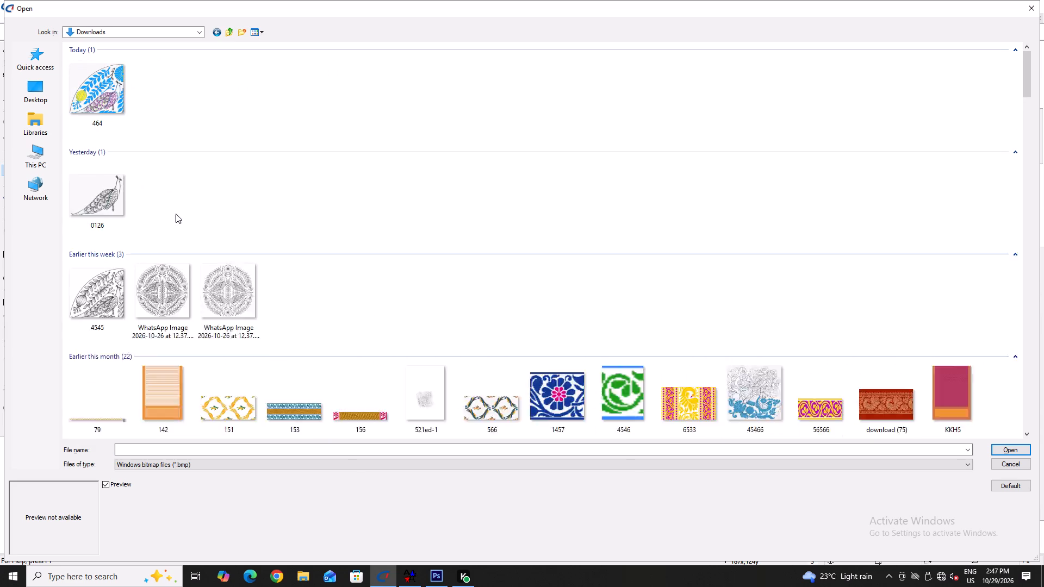
{"action": "scroll", "coordinate": [176, 214], "scroll_direction": "up", "scroll_amount": 8, "text": "ctrl"}
{"action": "scroll", "coordinate": [322, 252], "scroll_direction": "down", "scroll_amount": 6}
{"action": "scroll", "coordinate": [390, 239], "scroll_direction": "up", "scroll_amount": 3}
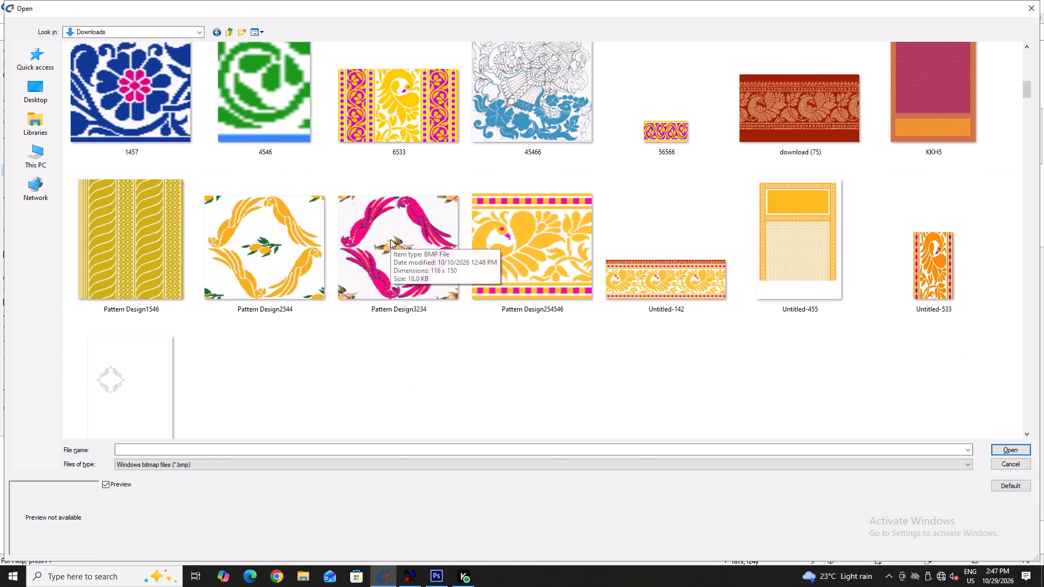
{"action": "scroll", "coordinate": [391, 240], "scroll_direction": "down", "scroll_amount": 2}
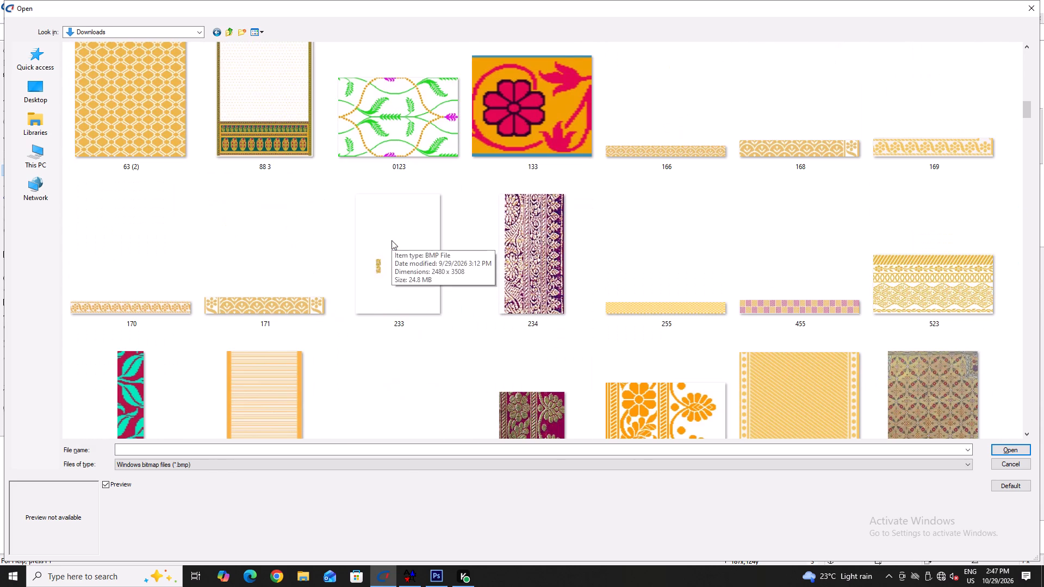
{"action": "scroll", "coordinate": [391, 240], "scroll_direction": "up", "scroll_amount": 2}
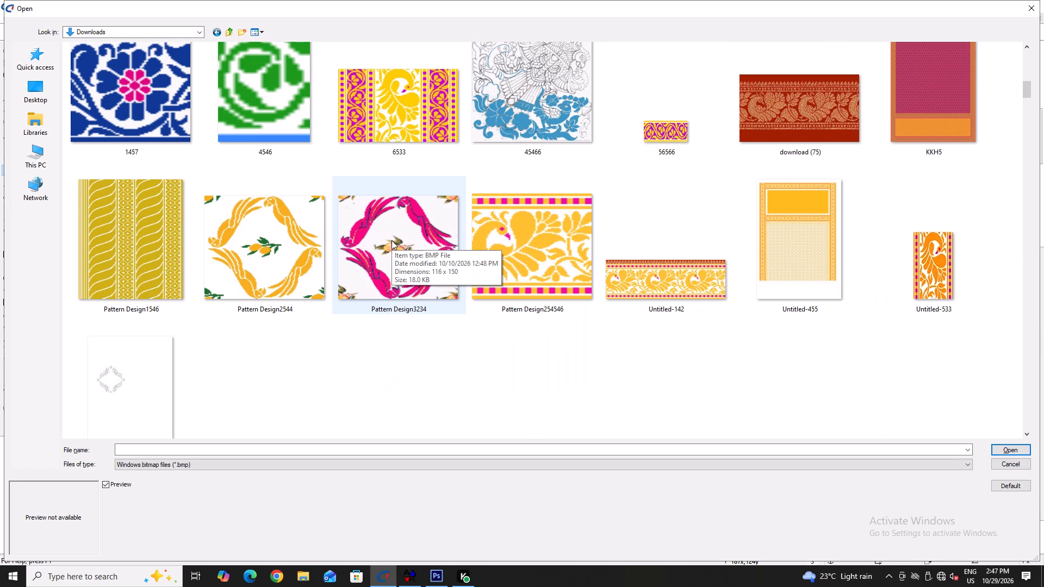
{"action": "scroll", "coordinate": [391, 240], "scroll_direction": "down", "scroll_amount": 5}
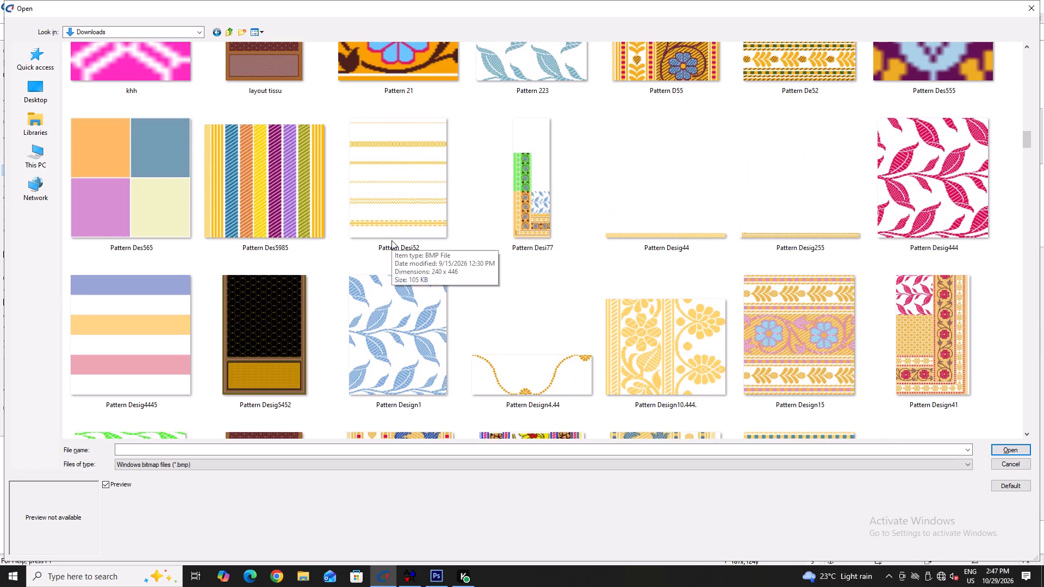
{"action": "scroll", "coordinate": [391, 240], "scroll_direction": "down", "scroll_amount": 3}
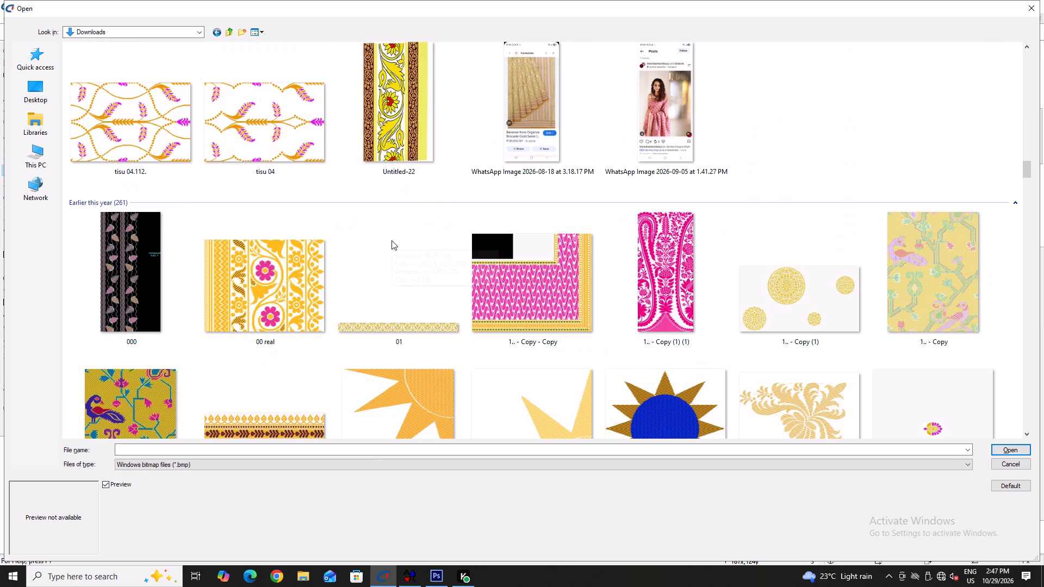
{"action": "scroll", "coordinate": [432, 239], "scroll_direction": "down", "scroll_amount": 2}
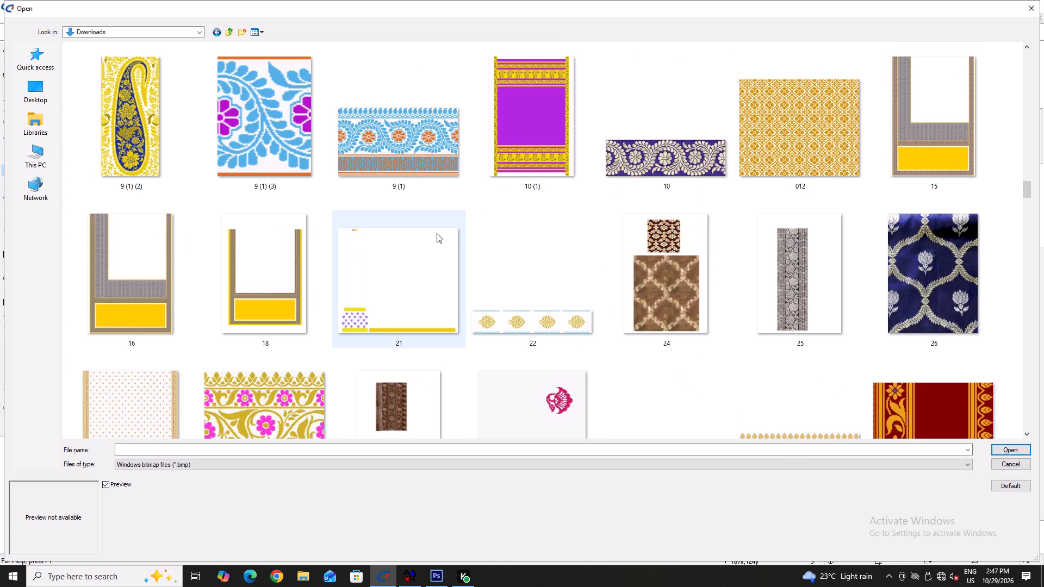
{"action": "scroll", "coordinate": [450, 247], "scroll_direction": "down", "scroll_amount": 1}
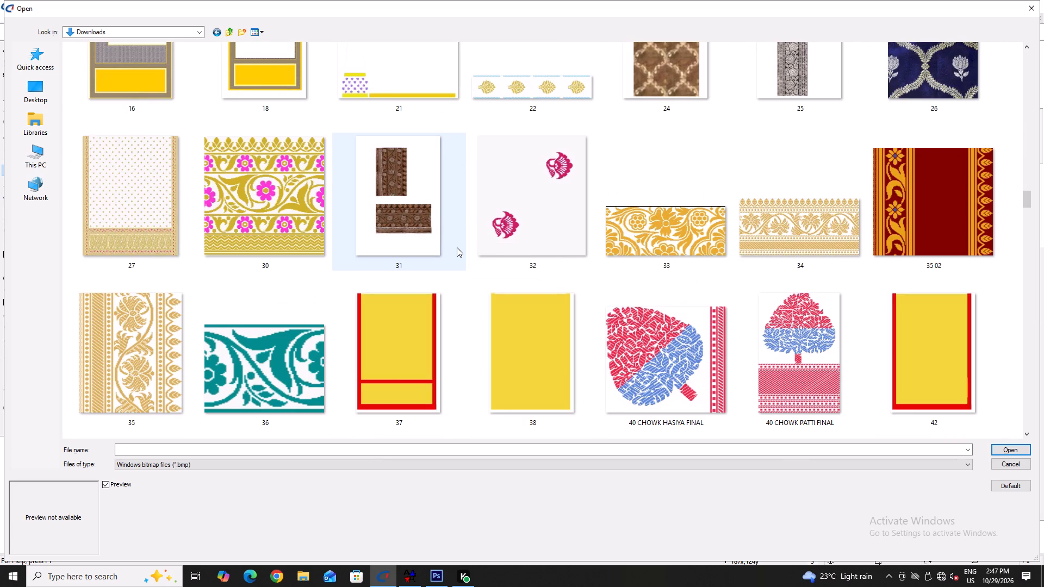
{"action": "scroll", "coordinate": [459, 247], "scroll_direction": "down", "scroll_amount": 2}
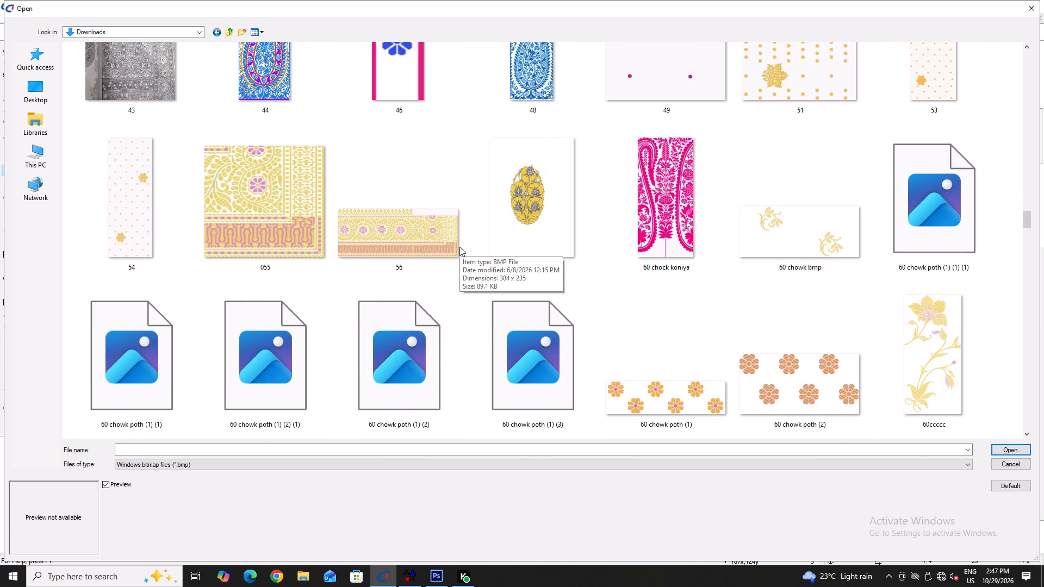
{"action": "scroll", "coordinate": [459, 247], "scroll_direction": "down", "scroll_amount": 1}
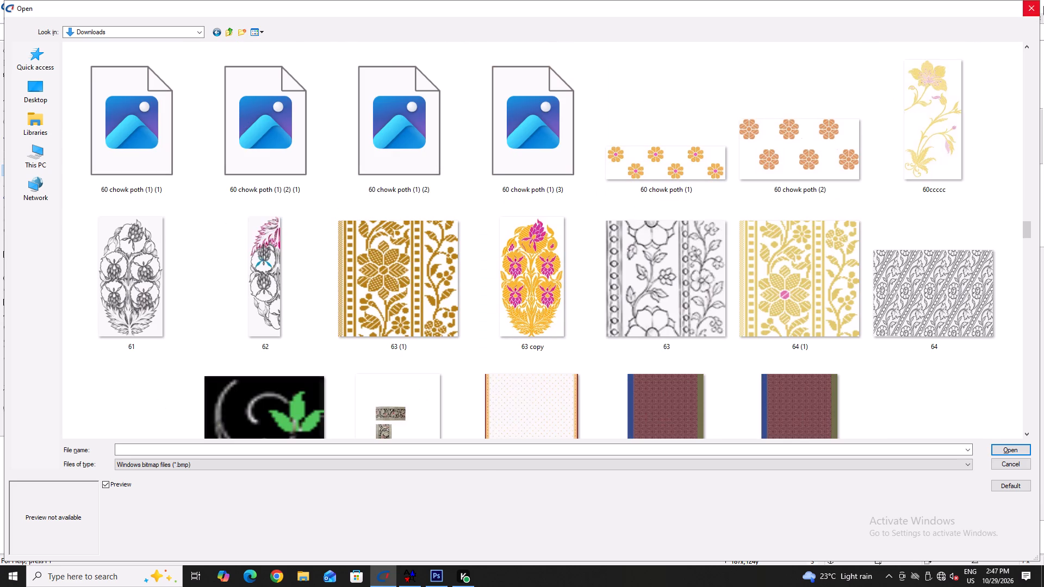
{"action": "left_click", "coordinate": [1043, 5]}
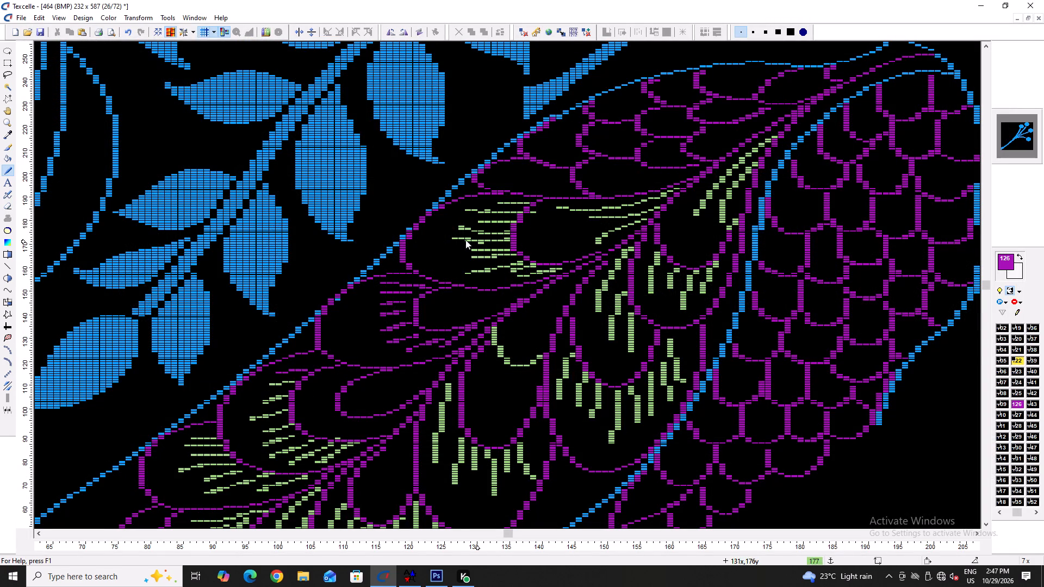
Pick blue 176 and trim surplus cells from the edge of the leaf in columns 114 to 125, tidying the lower step in column 115.
{"action": "scroll", "coordinate": [414, 224], "scroll_direction": "up", "scroll_amount": 2}
{"action": "key", "text": "space"}
{"action": "key", "text": "ctrl+space"}
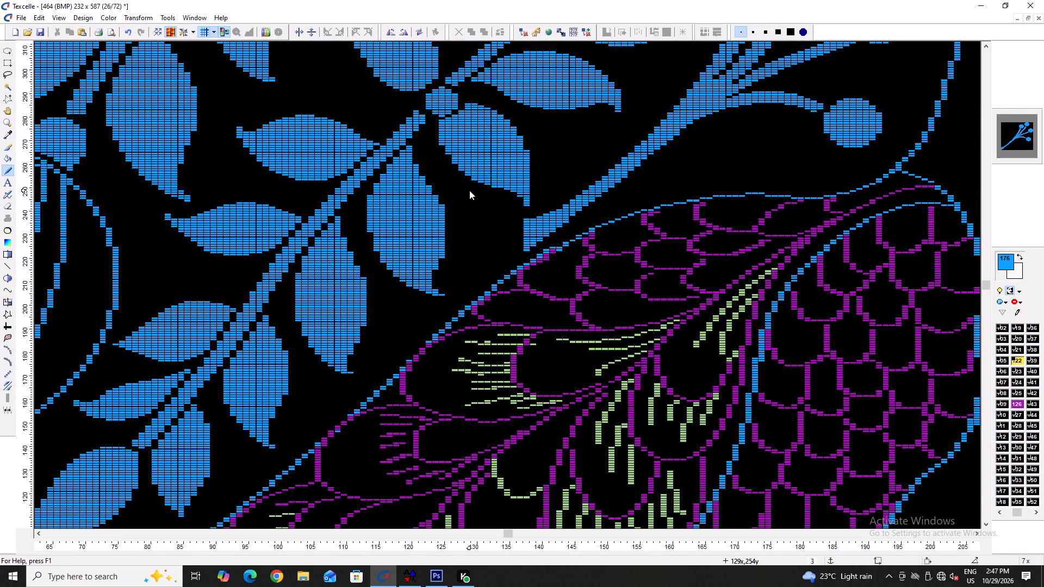
{"action": "scroll", "coordinate": [446, 203], "scroll_direction": "up", "scroll_amount": 3, "text": "ctrl"}
{"action": "right_click", "coordinate": [432, 203]}
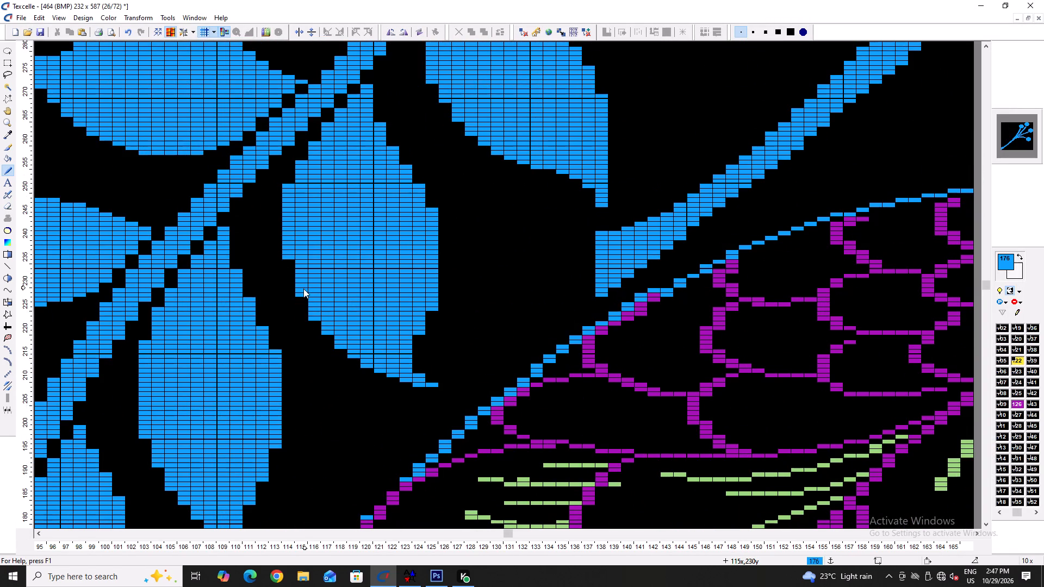
{"action": "right_click", "coordinate": [303, 289]}
{"action": "right_click", "coordinate": [308, 315]}
{"action": "right_click", "coordinate": [294, 291]}
{"action": "right_click", "coordinate": [300, 295]}
{"action": "left_click", "coordinate": [301, 289]}
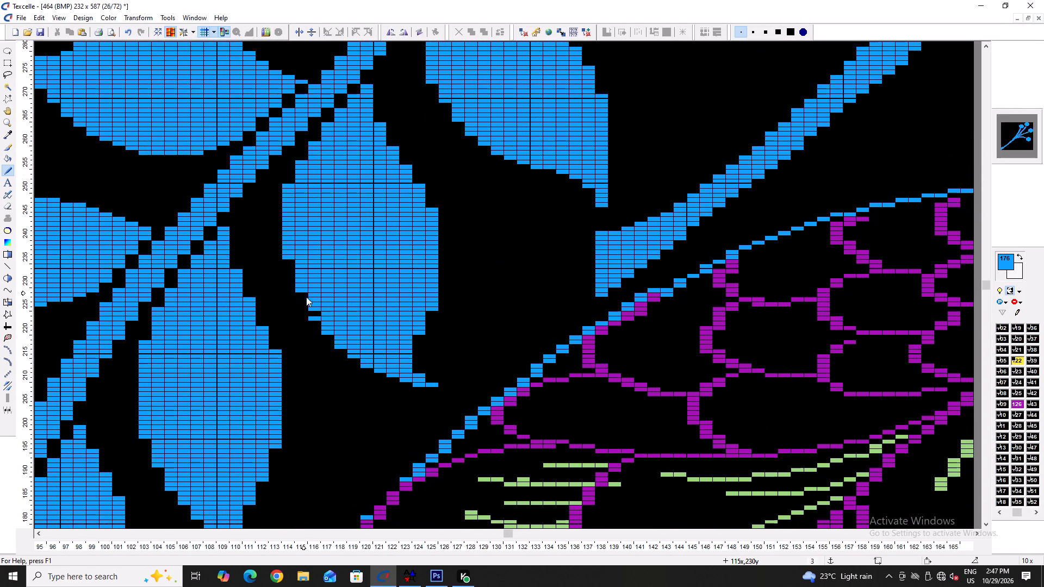
Even out the stair steps on the same leaf's lower edge by shortening the blue cells in columns 116 to 118.
{"action": "left_click", "coordinate": [313, 308]}
{"action": "right_click", "coordinate": [314, 315]}
{"action": "scroll", "coordinate": [315, 322], "scroll_direction": "up", "scroll_amount": 2, "text": "ctrl"}
{"action": "left_click", "coordinate": [314, 306]}
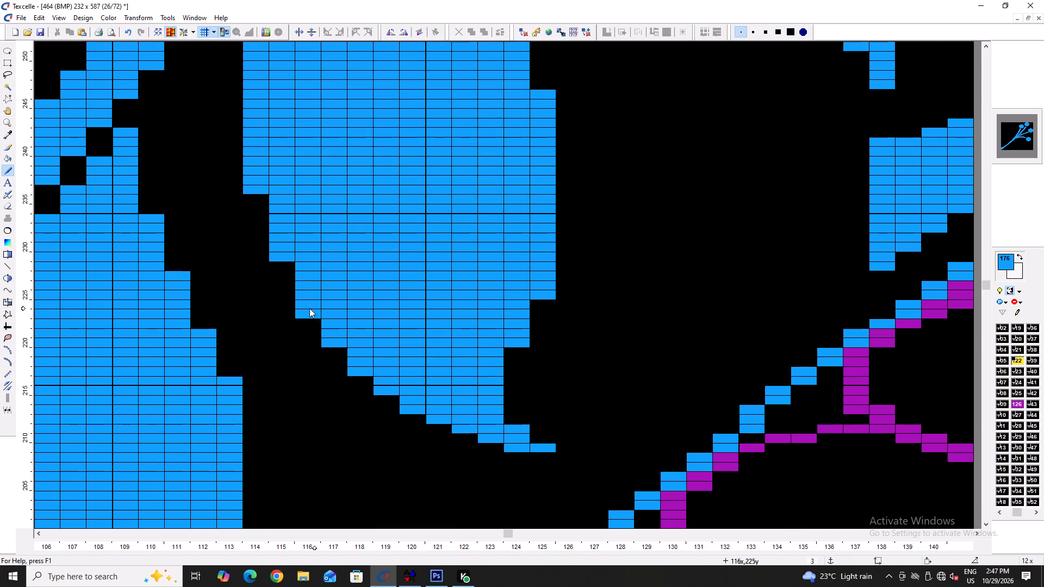
{"action": "right_click", "coordinate": [309, 308]}
{"action": "right_click", "coordinate": [333, 344]}
{"action": "right_click", "coordinate": [353, 375]}
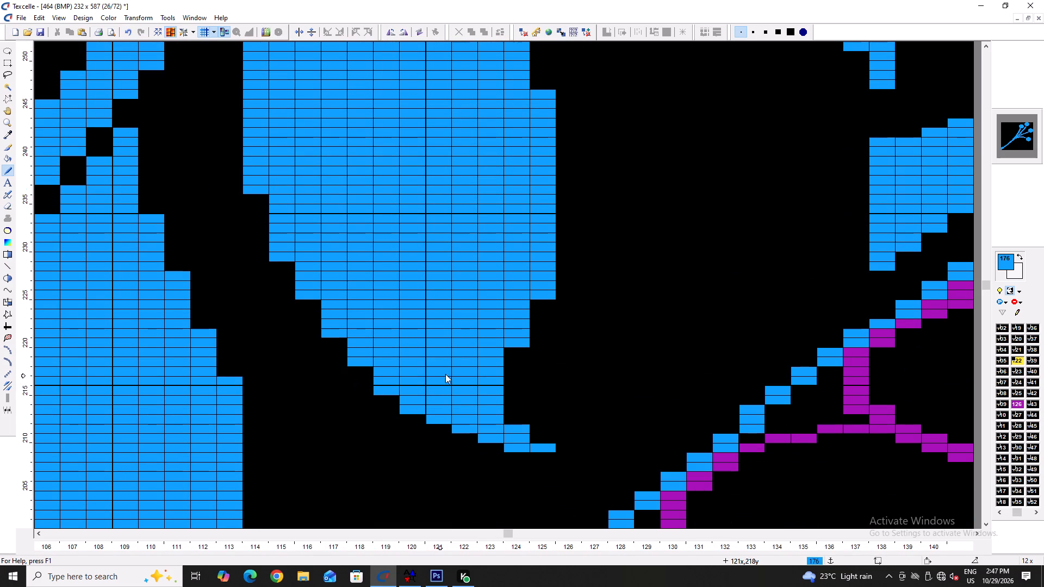
Erase the top blue cell of column 114 on the same leaf's upper edge.
{"action": "scroll", "coordinate": [445, 374], "scroll_direction": "down", "scroll_amount": 2, "text": "ctrl"}
{"action": "scroll", "coordinate": [359, 332], "scroll_direction": "up", "scroll_amount": 2}
{"action": "scroll", "coordinate": [359, 345], "scroll_direction": "up", "scroll_amount": 2, "text": "ctrl"}
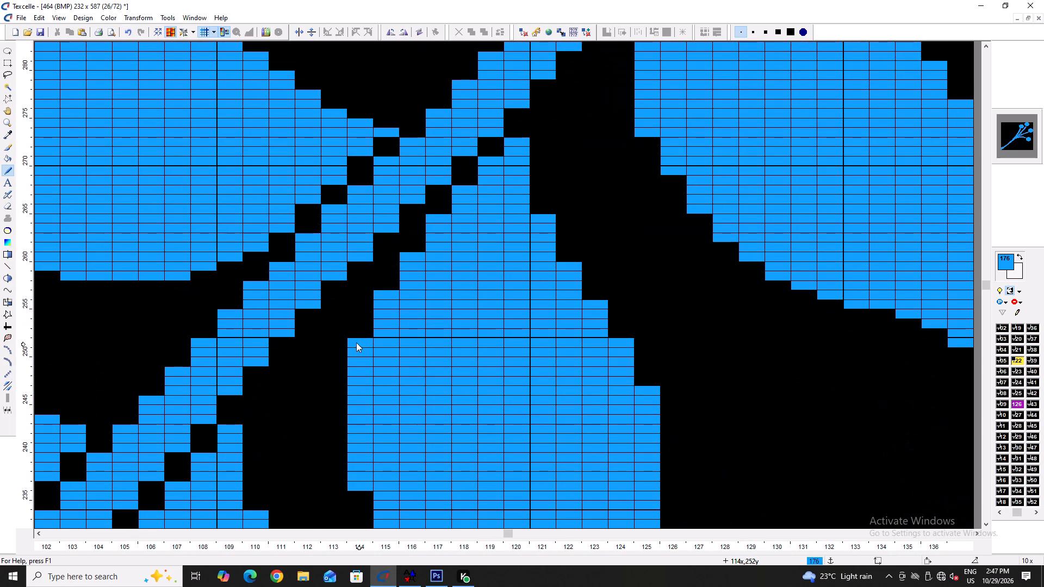
{"action": "right_click", "coordinate": [356, 342]}
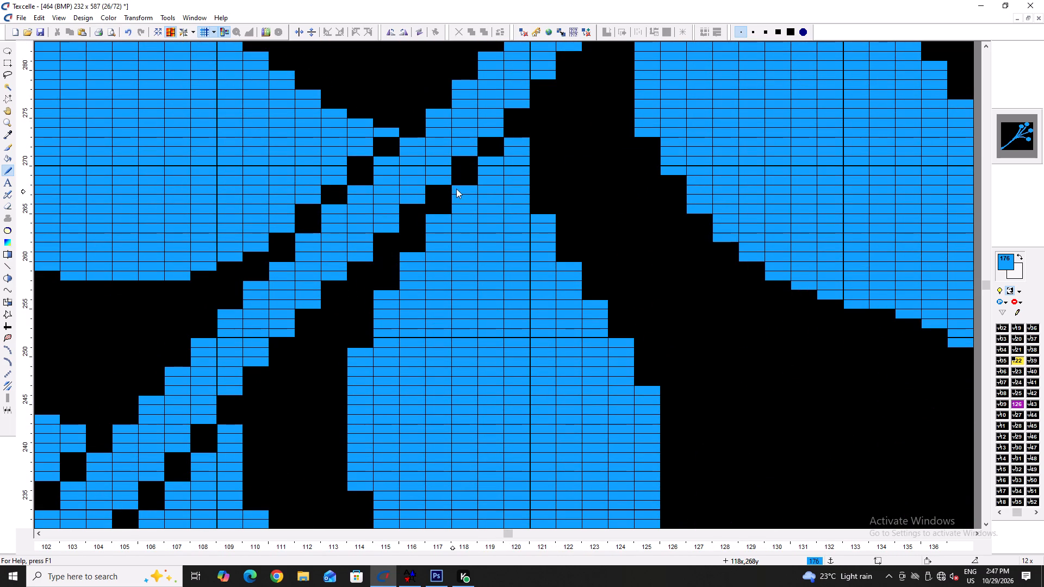
Add blue cells to the tops of columns 121 to 125 to even out the steps on the same leaf's right edge.
{"action": "left_click_drag", "start_coordinate": [532, 198], "coordinate": [535, 208]}
{"action": "left_click", "coordinate": [561, 250]}
{"action": "left_click", "coordinate": [583, 285]}
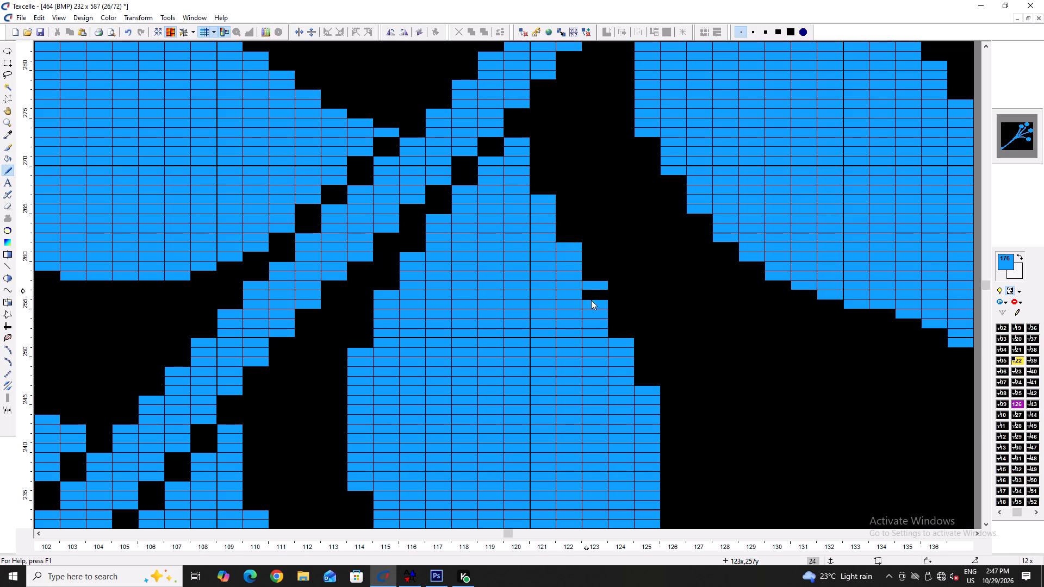
{"action": "left_click", "coordinate": [601, 296]}
{"action": "double_click", "coordinate": [616, 335]}
{"action": "double_click", "coordinate": [640, 379]}
Erase the top blue cell of columns 125 to 128 on the upper edge of the leaf beside the round bud.
{"action": "scroll", "coordinate": [499, 285], "scroll_direction": "down", "scroll_amount": 1, "text": "ctrl"}
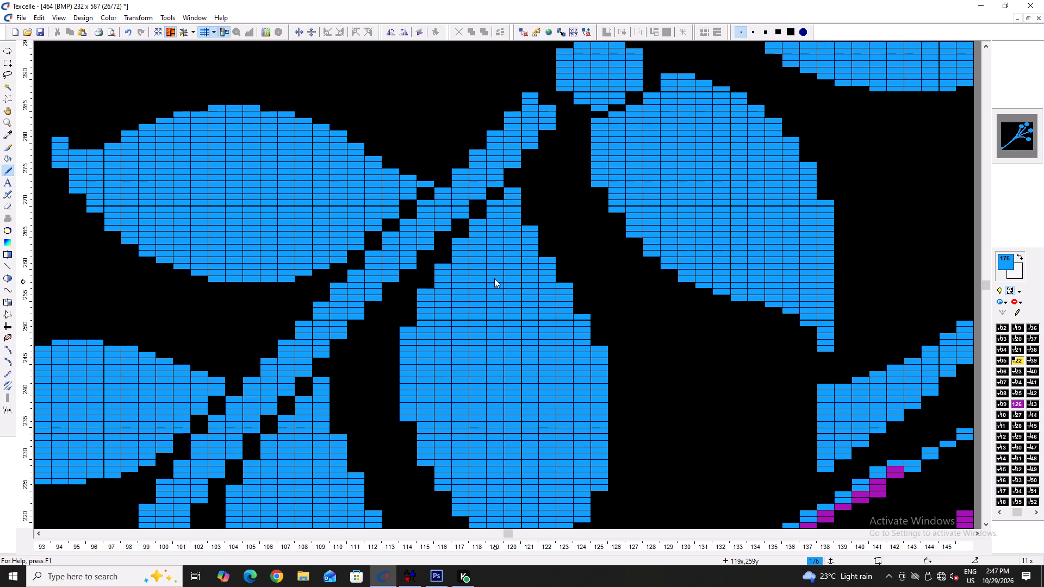
{"action": "scroll", "coordinate": [687, 275], "scroll_direction": "up", "scroll_amount": 2}
{"action": "scroll", "coordinate": [657, 239], "scroll_direction": "up", "scroll_amount": 1, "text": "ctrl"}
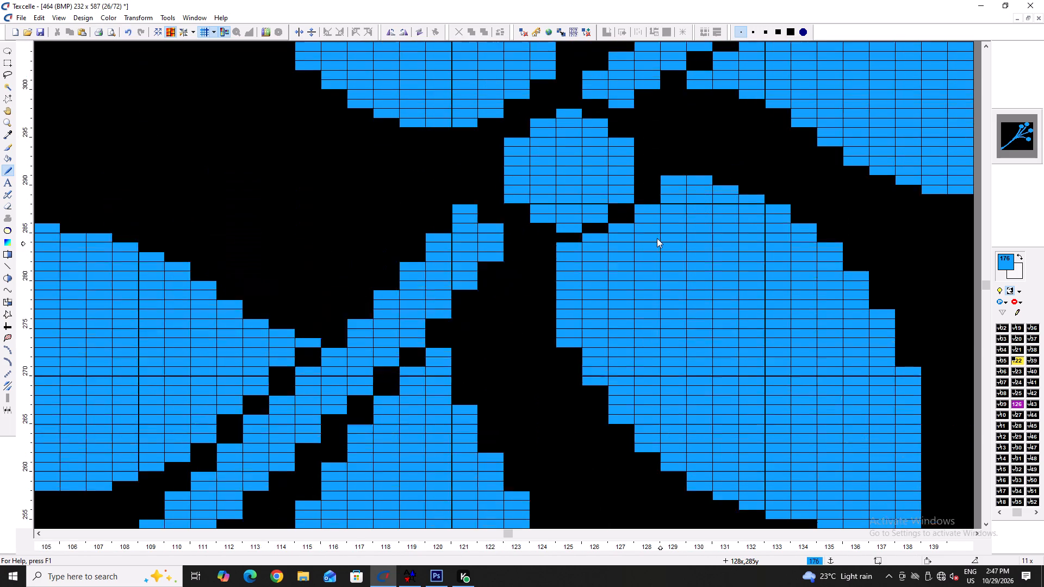
{"action": "scroll", "coordinate": [657, 238], "scroll_direction": "up", "scroll_amount": 1, "text": "ctrl"}
{"action": "right_click", "coordinate": [633, 190]}
{"action": "right_click", "coordinate": [609, 208]}
{"action": "right_click", "coordinate": [576, 227]}
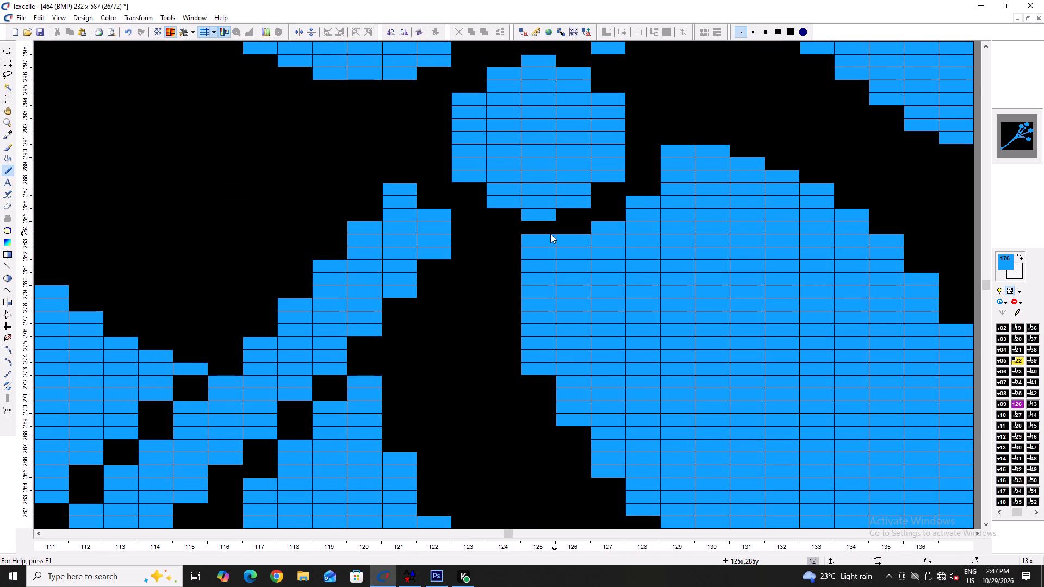
{"action": "right_click_drag", "start_coordinate": [542, 236], "coordinate": [530, 238]}
Add one blue cell atop column 138 of the same leaf and erase the top cell of columns 129 to 136.
{"action": "scroll", "coordinate": [482, 223], "scroll_direction": "up", "scroll_amount": 1}
{"action": "scroll", "coordinate": [480, 221], "scroll_direction": "down", "scroll_amount": 2, "text": "ctrl"}
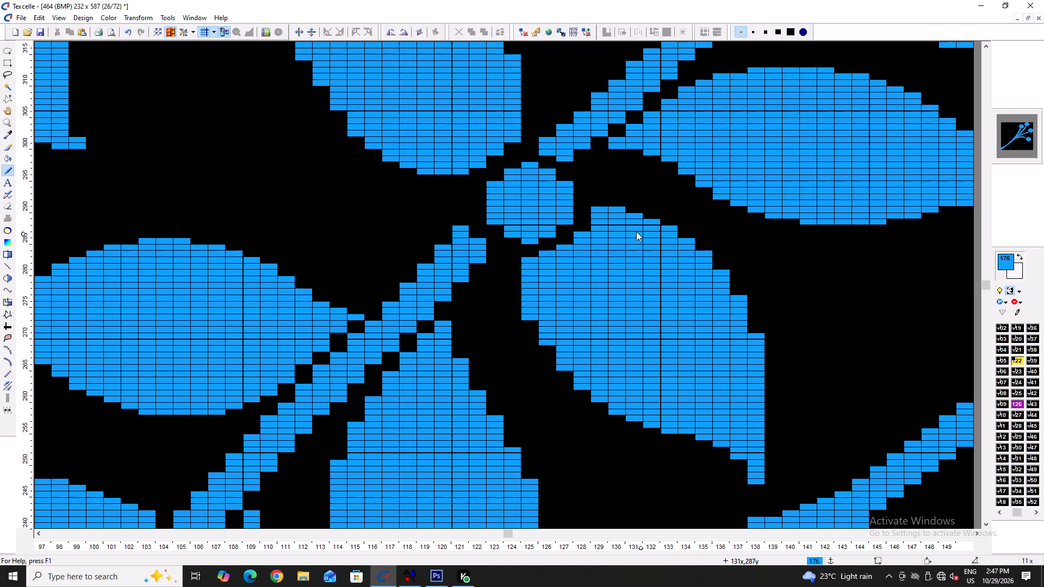
{"action": "scroll", "coordinate": [751, 307], "scroll_direction": "up", "scroll_amount": 1, "text": "ctrl"}
{"action": "left_click", "coordinate": [753, 339]}
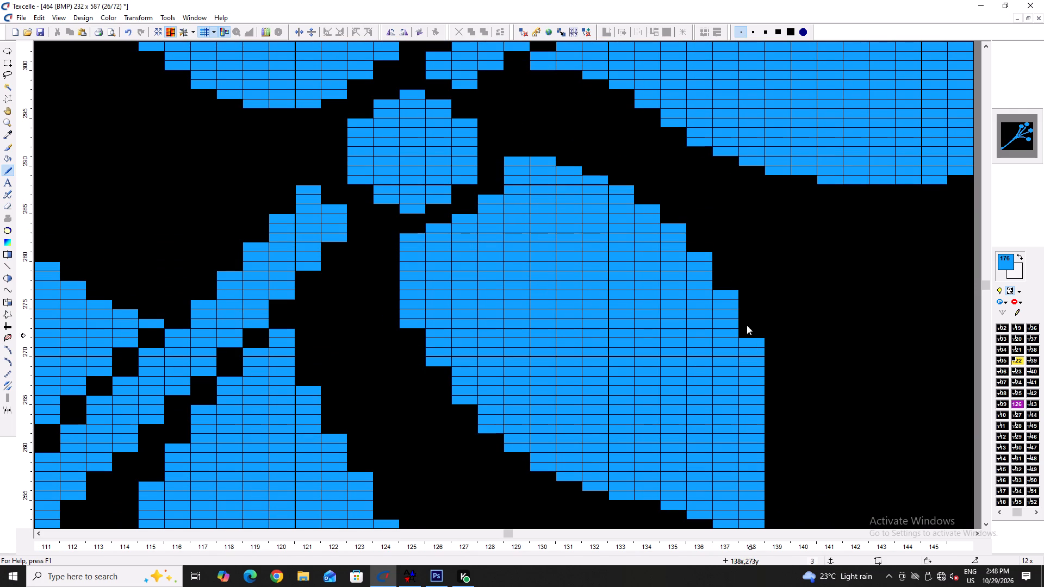
{"action": "right_click_drag", "start_coordinate": [543, 161], "coordinate": [528, 161]}
{"action": "right_click", "coordinate": [568, 171]}
{"action": "right_click", "coordinate": [608, 179]}
{"action": "right_click", "coordinate": [609, 180]}
{"action": "right_click", "coordinate": [606, 180]}
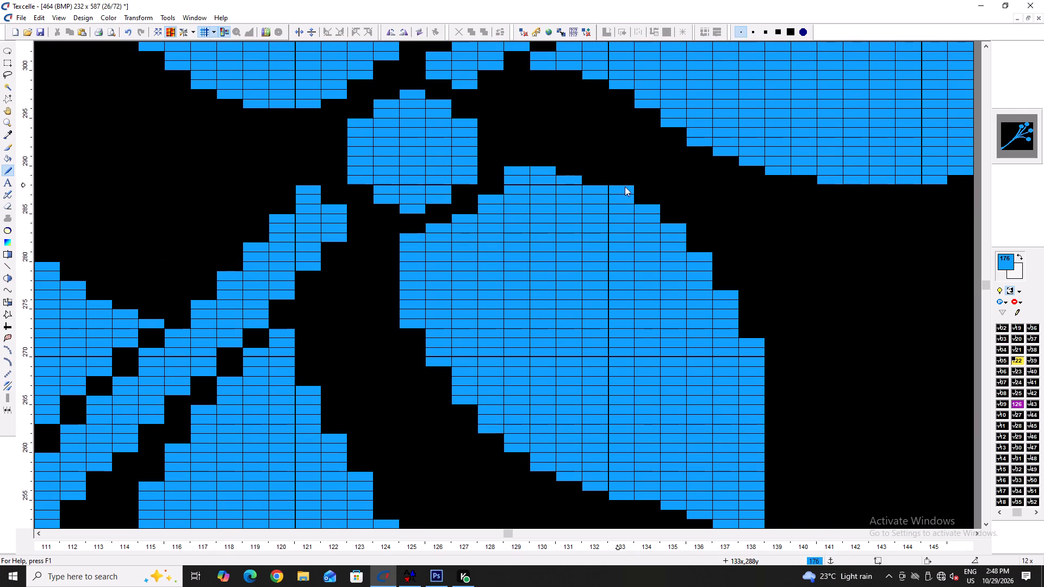
{"action": "right_click", "coordinate": [626, 188]}
{"action": "right_click", "coordinate": [653, 208]}
{"action": "right_click", "coordinate": [681, 230]}
{"action": "right_click", "coordinate": [703, 258]}
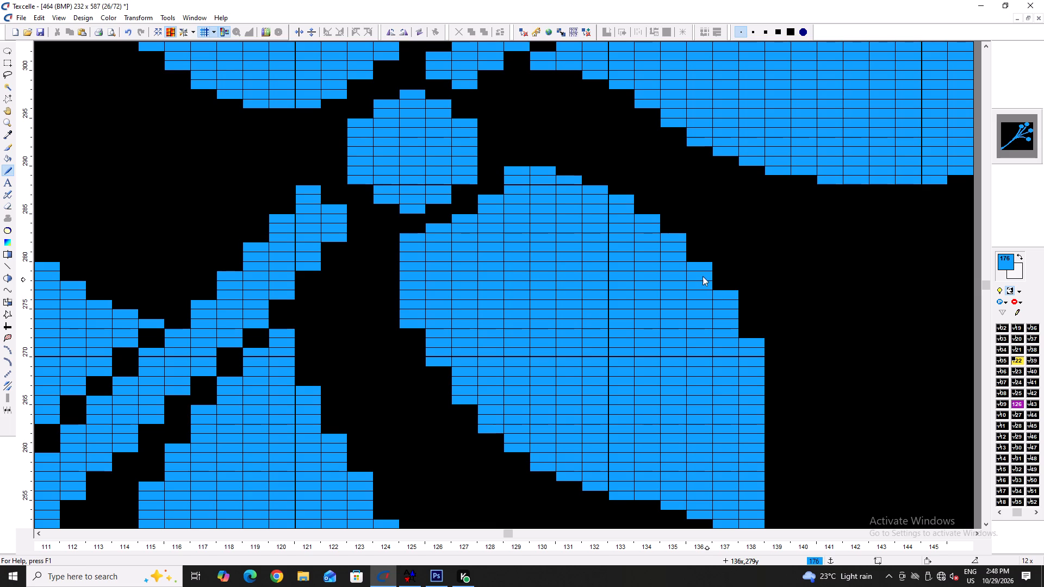
Erase the bottom blue cell of columns 125 to 128 on the same leaf's lower edge.
{"action": "scroll", "coordinate": [697, 274], "scroll_direction": "down", "scroll_amount": 1, "text": "ctrl"}
{"action": "scroll", "coordinate": [561, 359], "scroll_direction": "up", "scroll_amount": 1, "text": "ctrl"}
{"action": "right_click", "coordinate": [491, 266]}
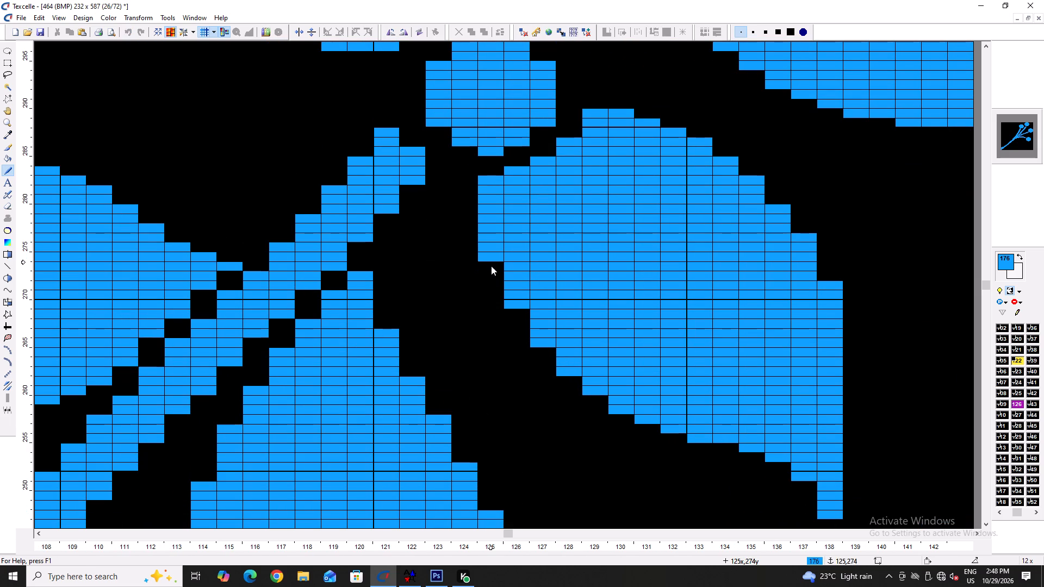
{"action": "right_click", "coordinate": [487, 255]}
{"action": "right_click", "coordinate": [517, 303]}
{"action": "right_click", "coordinate": [539, 337]}
{"action": "right_click", "coordinate": [566, 373]}
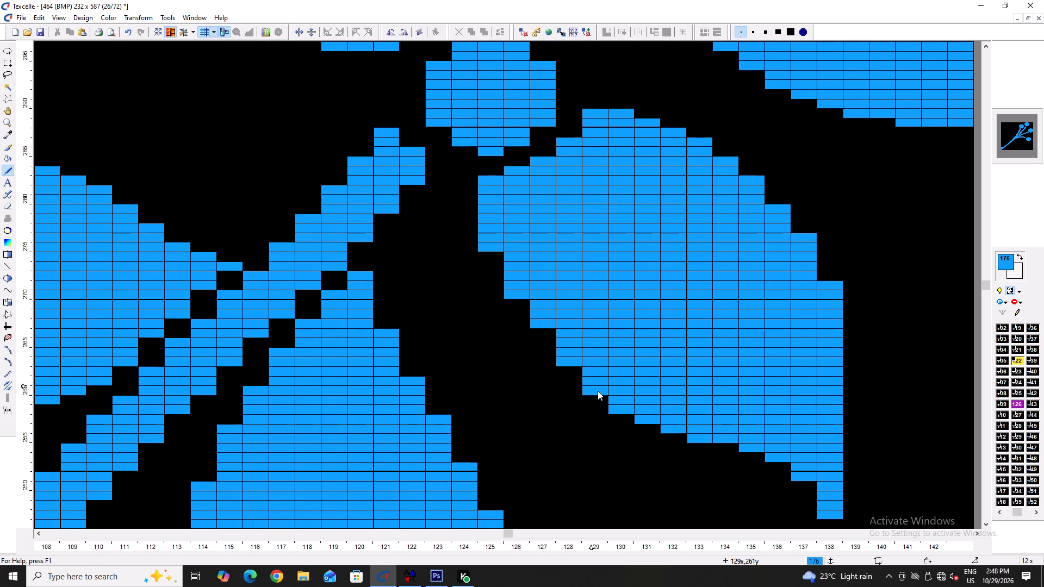
Smooth the rest of the leaf's lower edge by trimming bottom blue cells across columns 129 to 138, shortening the tip in column 138.
{"action": "scroll", "coordinate": [582, 369], "scroll_direction": "down", "scroll_amount": 1}
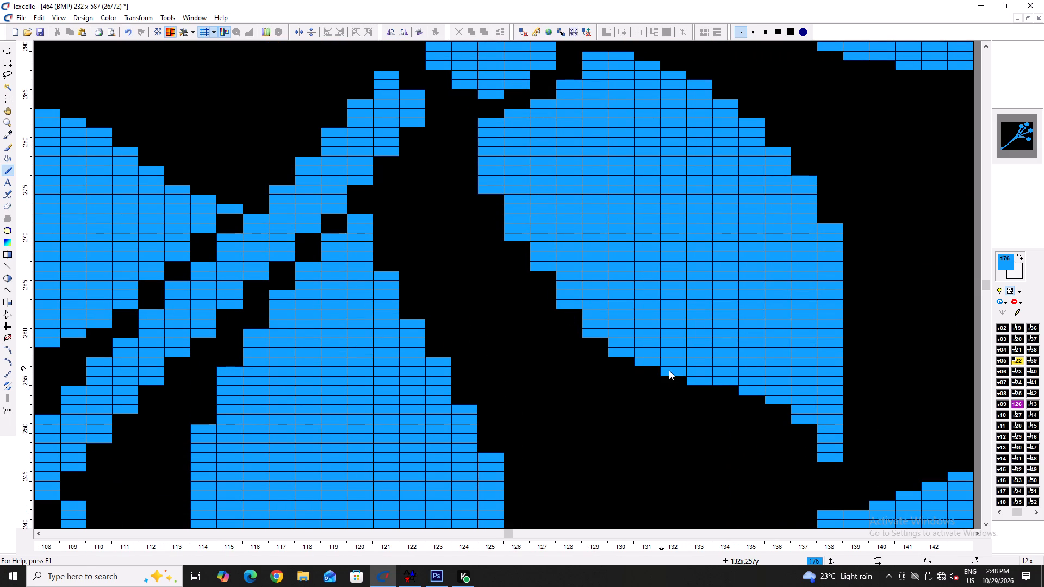
{"action": "right_click", "coordinate": [590, 334]}
{"action": "right_click", "coordinate": [613, 353]}
{"action": "right_click", "coordinate": [613, 353]}
{"action": "right_click", "coordinate": [636, 361]}
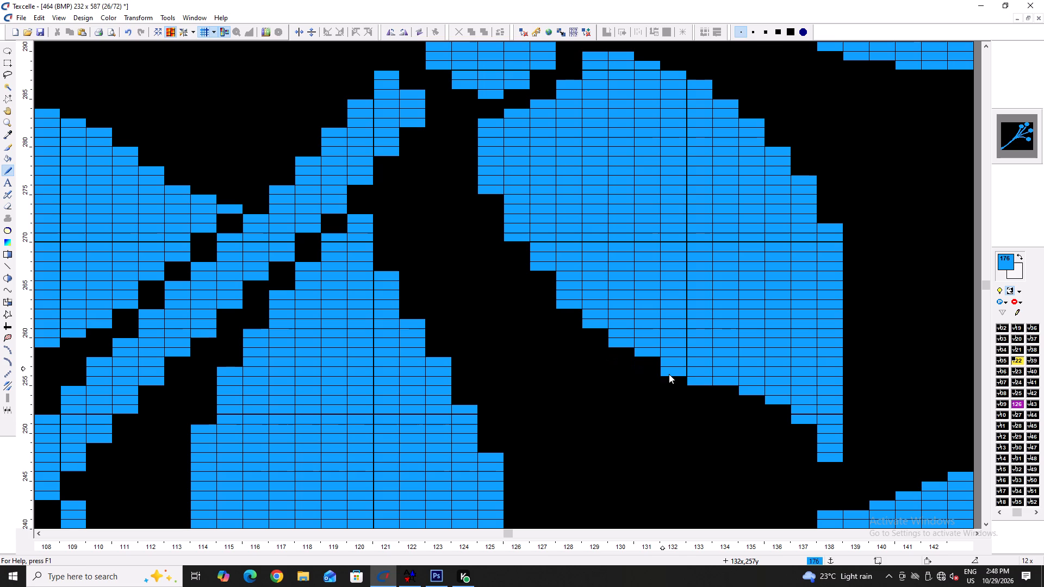
{"action": "right_click", "coordinate": [669, 374]}
{"action": "right_click", "coordinate": [669, 374]}
{"action": "right_click", "coordinate": [692, 381]}
{"action": "right_click", "coordinate": [745, 391]}
{"action": "right_click", "coordinate": [778, 404]}
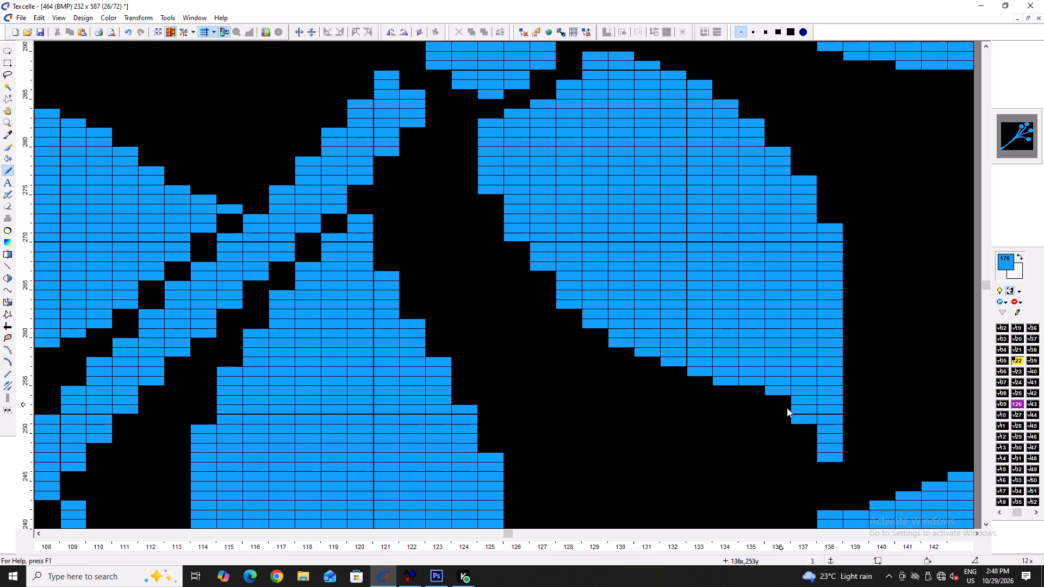
{"action": "right_click", "coordinate": [794, 415]}
{"action": "right_click_drag", "start_coordinate": [824, 452], "coordinate": [825, 458]}
{"action": "right_click", "coordinate": [828, 451]}
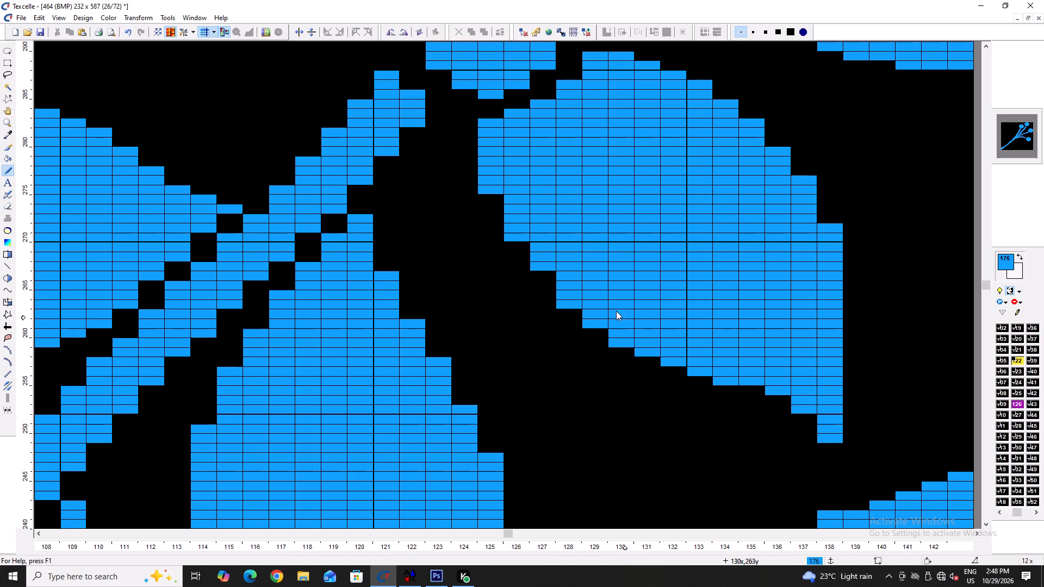
Restore one blue cell at the bottom of columns 125, 126 and 127 on the same leaf's lower edge.
{"action": "left_click", "coordinate": [519, 249]}
{"action": "left_click", "coordinate": [542, 280]}
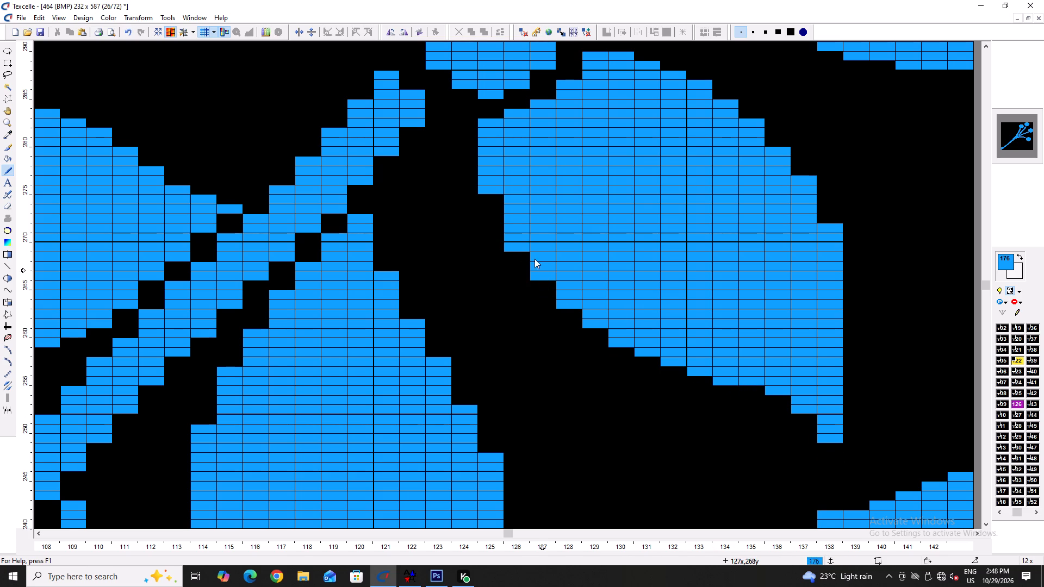
{"action": "left_click", "coordinate": [500, 203]}
Erase the single protruding blue cells at the top and bottom of the round bud in column 125.
{"action": "scroll", "coordinate": [472, 222], "scroll_direction": "up", "scroll_amount": 1}
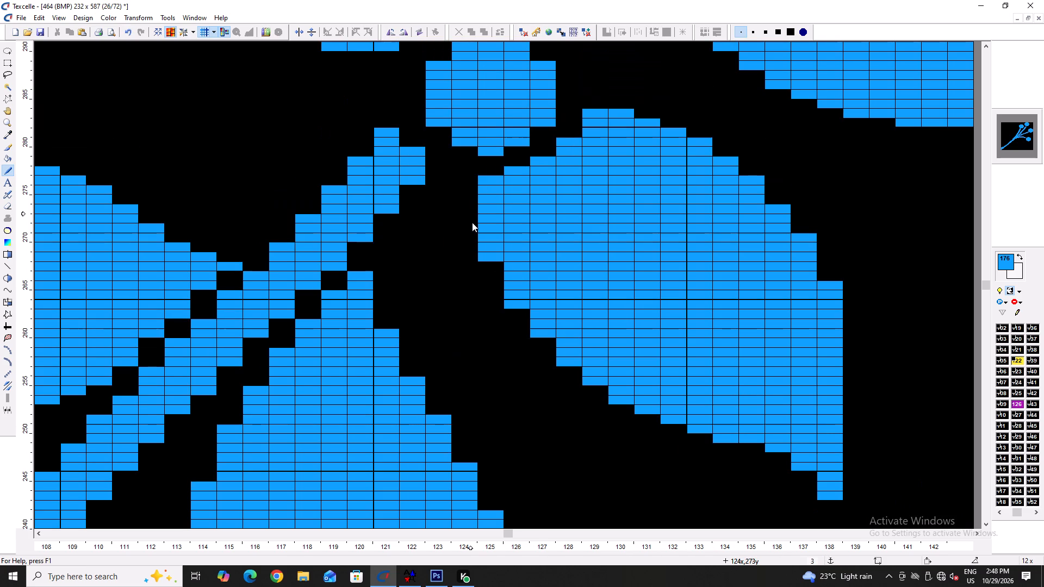
{"action": "scroll", "coordinate": [472, 222], "scroll_direction": "up", "scroll_amount": 3}
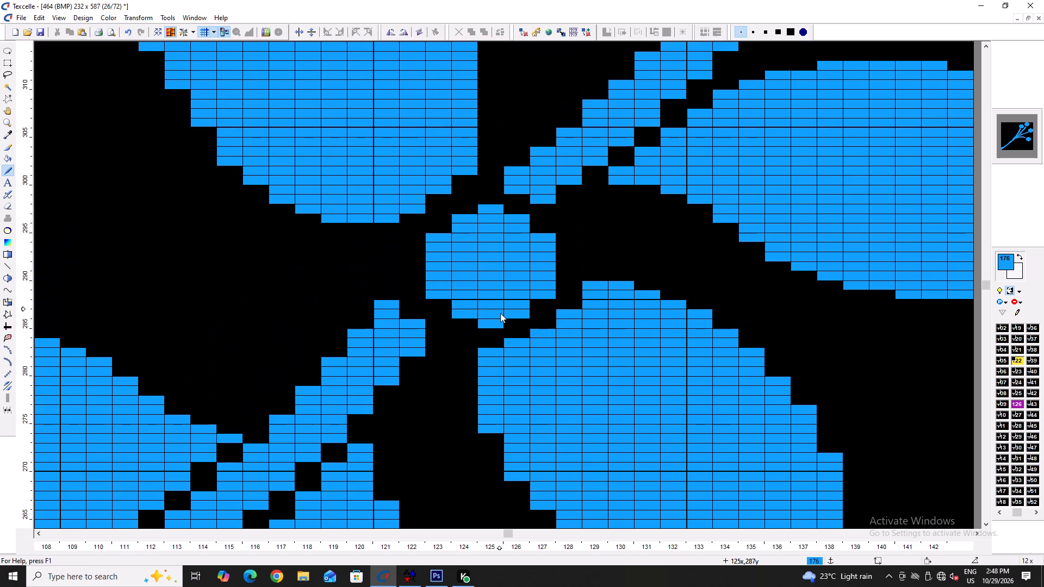
{"action": "right_click", "coordinate": [494, 324]}
{"action": "right_click", "coordinate": [488, 208]}
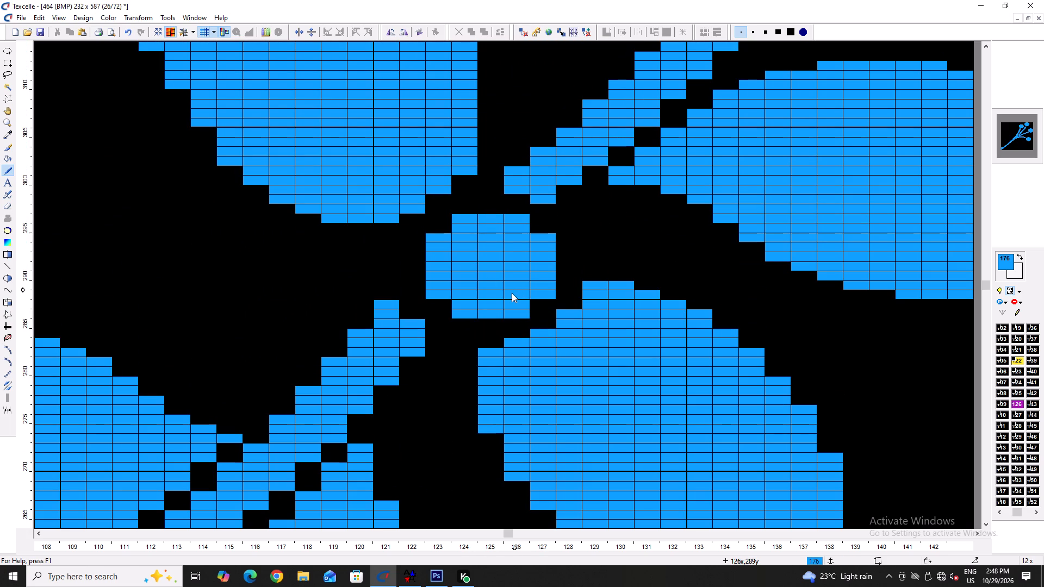
Trim one blue cell from the top of columns 104 to 107 on the upper-left edge of the leaf below the upper branch.
{"action": "scroll", "coordinate": [488, 261], "scroll_direction": "down", "scroll_amount": 2, "text": "ctrl"}
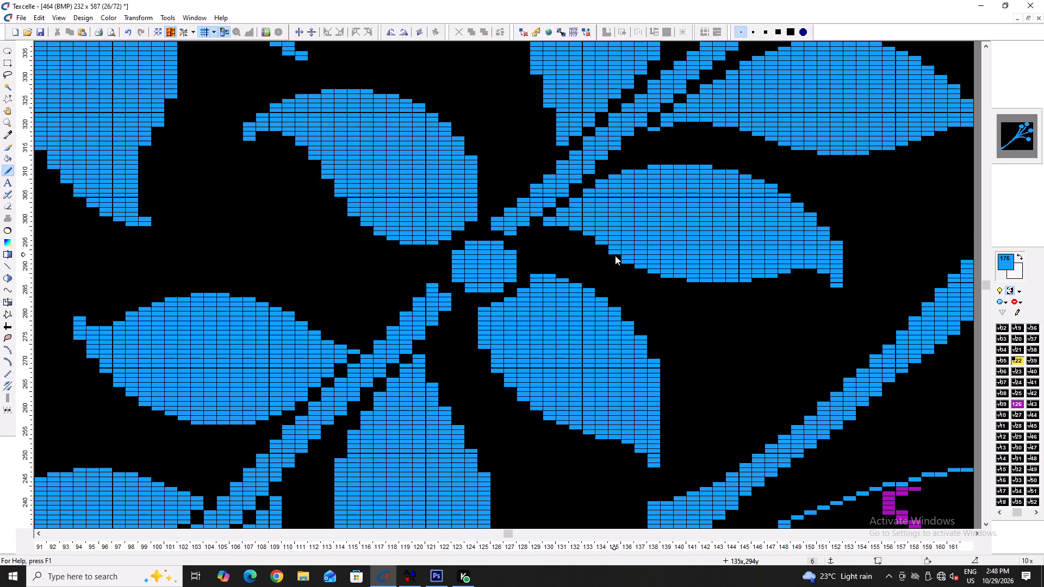
{"action": "scroll", "coordinate": [589, 250], "scroll_direction": "down", "scroll_amount": 1, "text": "ctrl"}
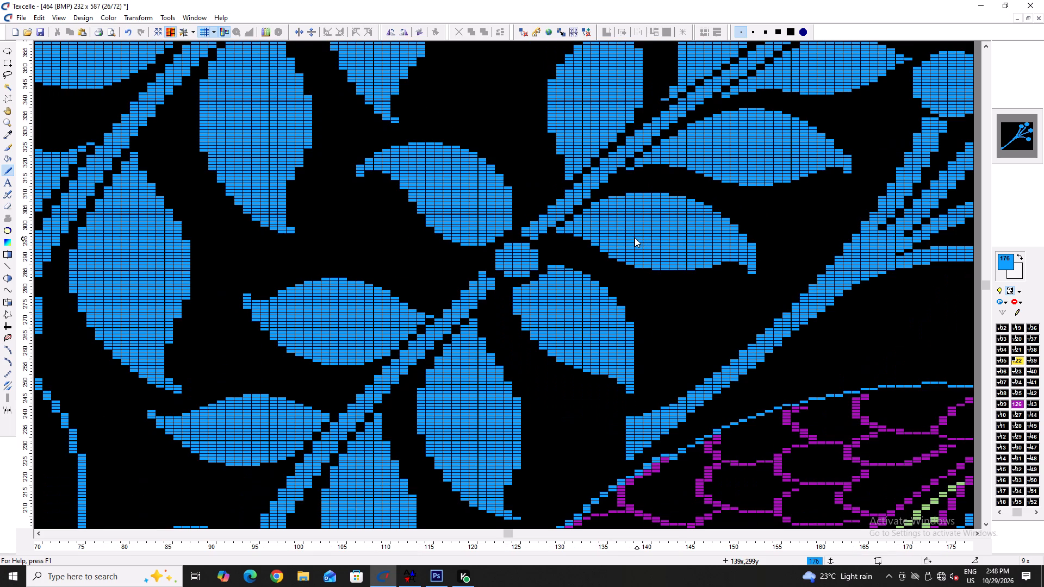
{"action": "scroll", "coordinate": [639, 234], "scroll_direction": "up", "scroll_amount": 2}
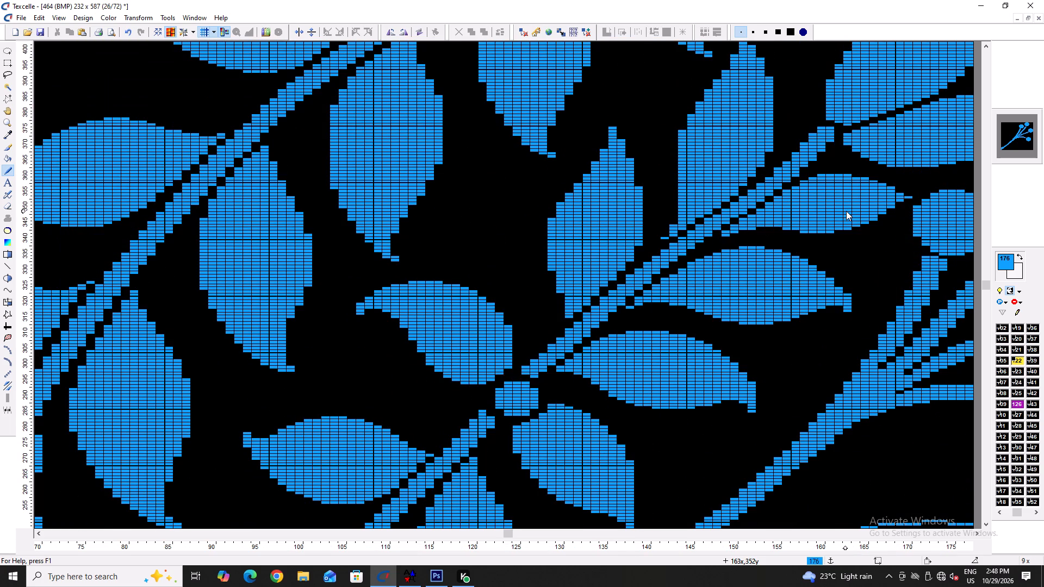
{"action": "scroll", "coordinate": [846, 211], "scroll_direction": "up", "scroll_amount": 3}
{"action": "scroll", "coordinate": [493, 311], "scroll_direction": "up", "scroll_amount": 1, "text": "ctrl"}
{"action": "scroll", "coordinate": [268, 329], "scroll_direction": "down", "scroll_amount": 1, "text": "ctrl"}
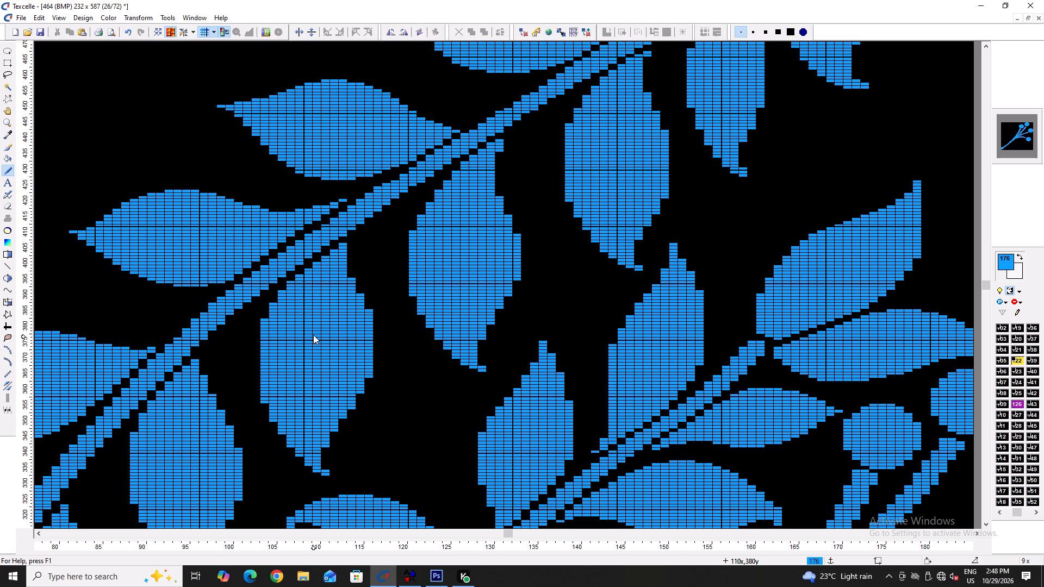
{"action": "scroll", "coordinate": [272, 321], "scroll_direction": "up", "scroll_amount": 2, "text": "ctrl"}
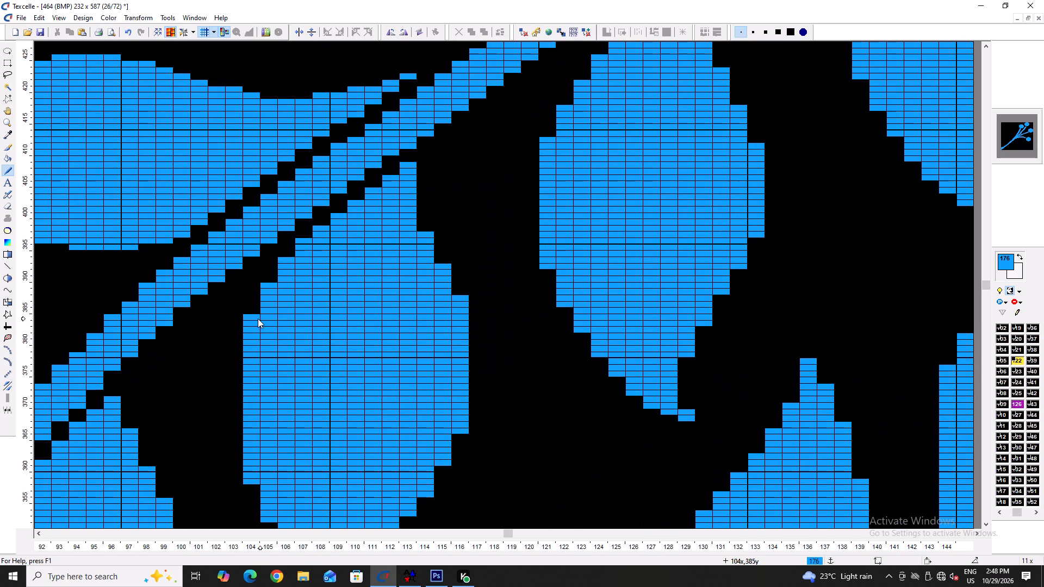
{"action": "right_click", "coordinate": [257, 319]}
{"action": "right_click", "coordinate": [270, 284]}
{"action": "right_click", "coordinate": [284, 264]}
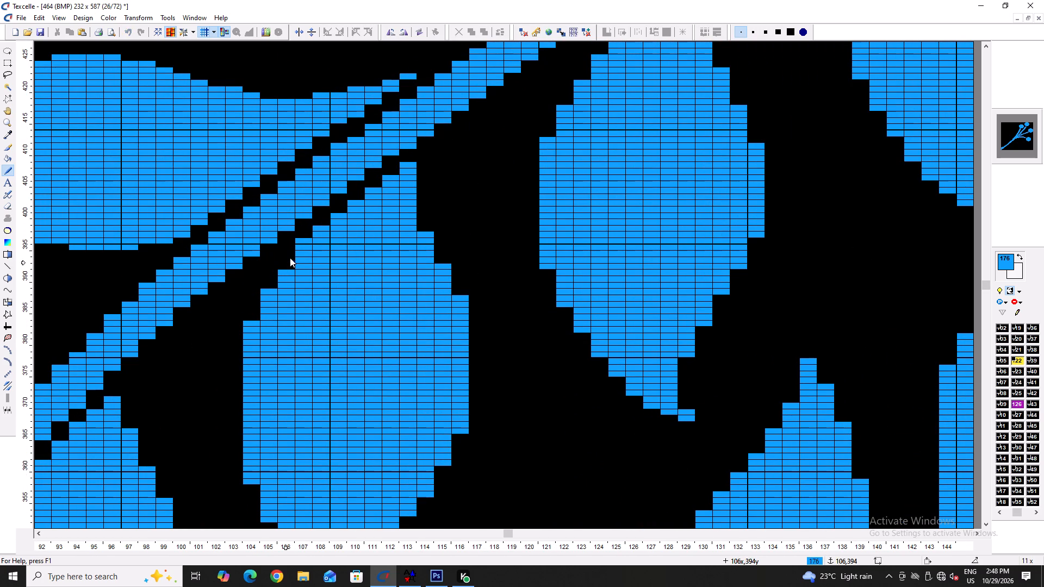
{"action": "right_click", "coordinate": [290, 258]}
{"action": "right_click", "coordinate": [290, 258]}
{"action": "left_click", "coordinate": [289, 268]}
{"action": "right_click", "coordinate": [301, 241]}
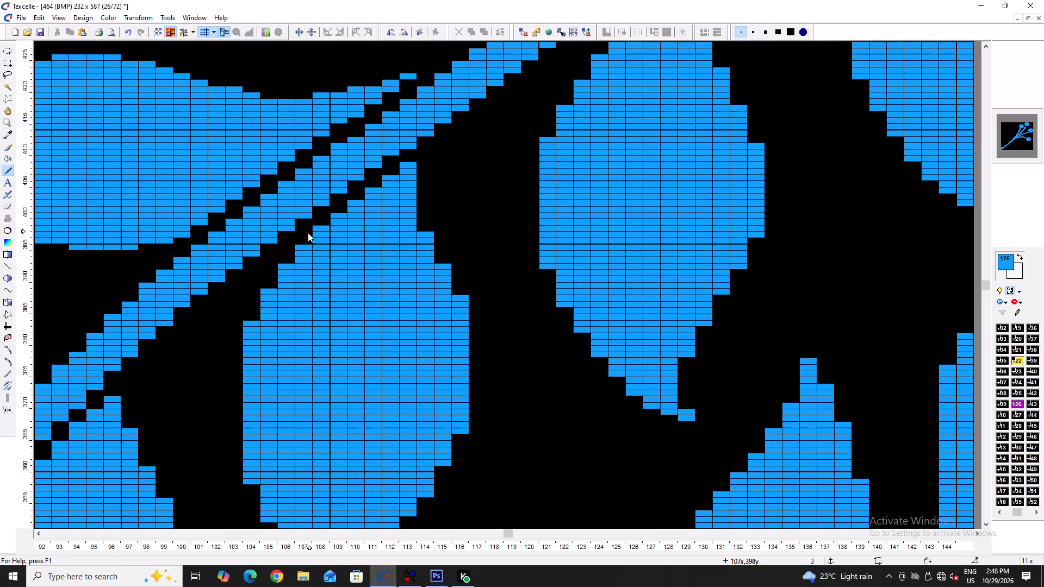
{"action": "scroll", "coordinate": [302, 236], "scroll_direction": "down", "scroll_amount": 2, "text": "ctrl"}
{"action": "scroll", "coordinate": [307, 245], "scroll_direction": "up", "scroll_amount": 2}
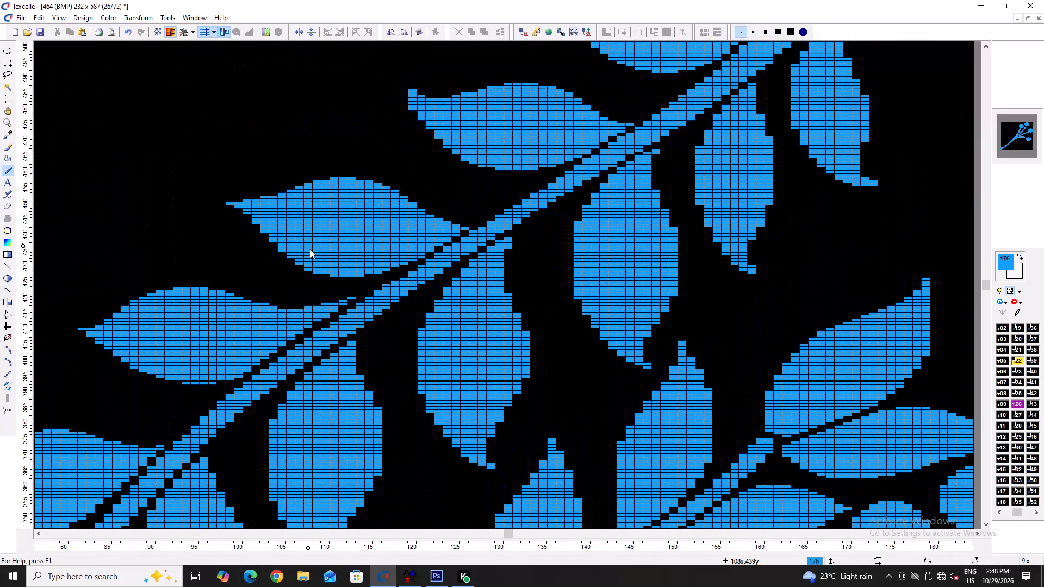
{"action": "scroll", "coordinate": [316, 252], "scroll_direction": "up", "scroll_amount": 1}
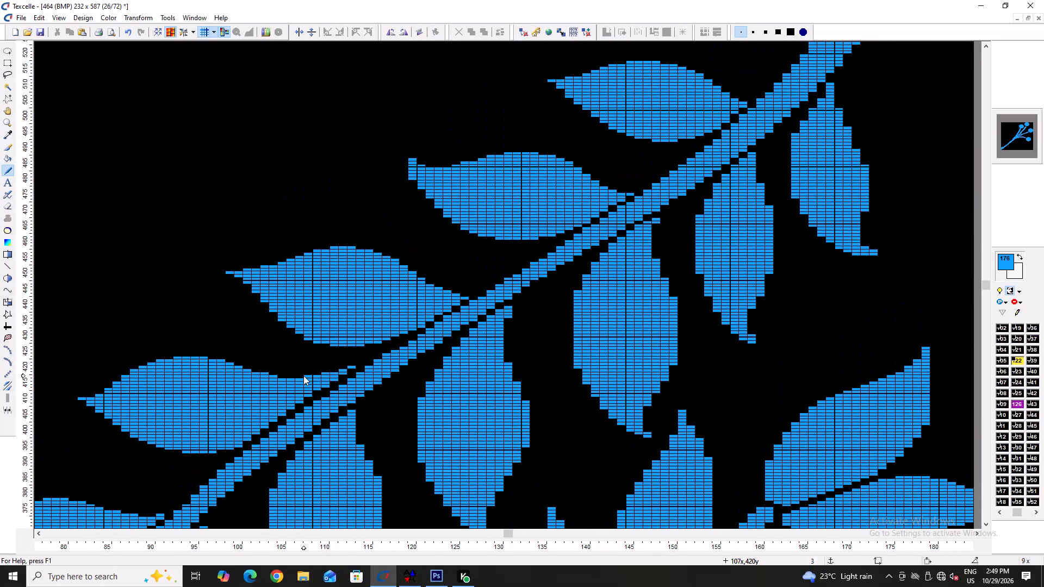
Browse the D: drive and the Downloads folder for another bitmap design, leaving without opening a file.
{"action": "key", "text": "ctrl+o"}
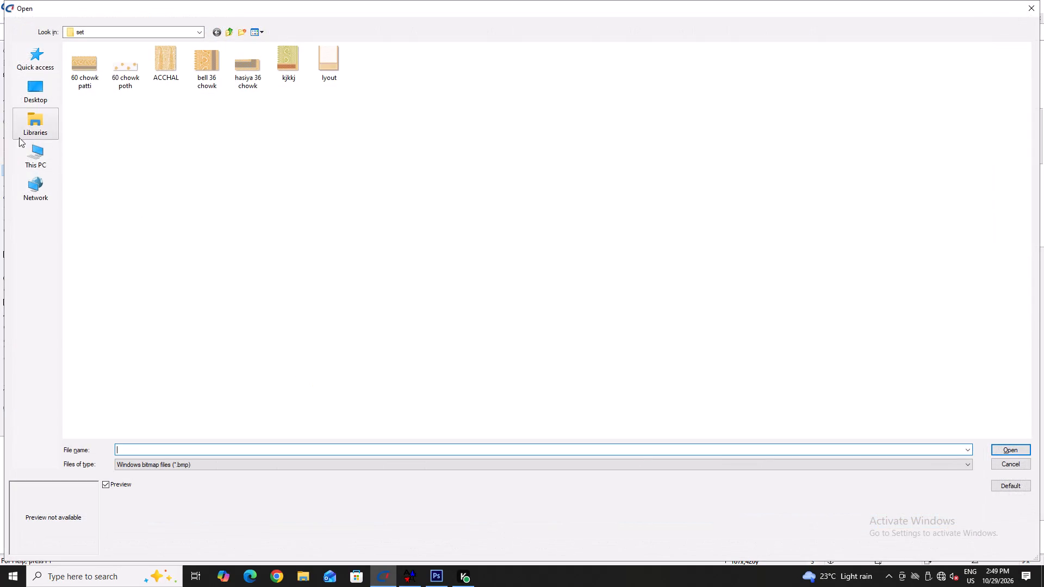
{"action": "left_click", "coordinate": [35, 157]}
{"action": "double_click", "coordinate": [142, 150]}
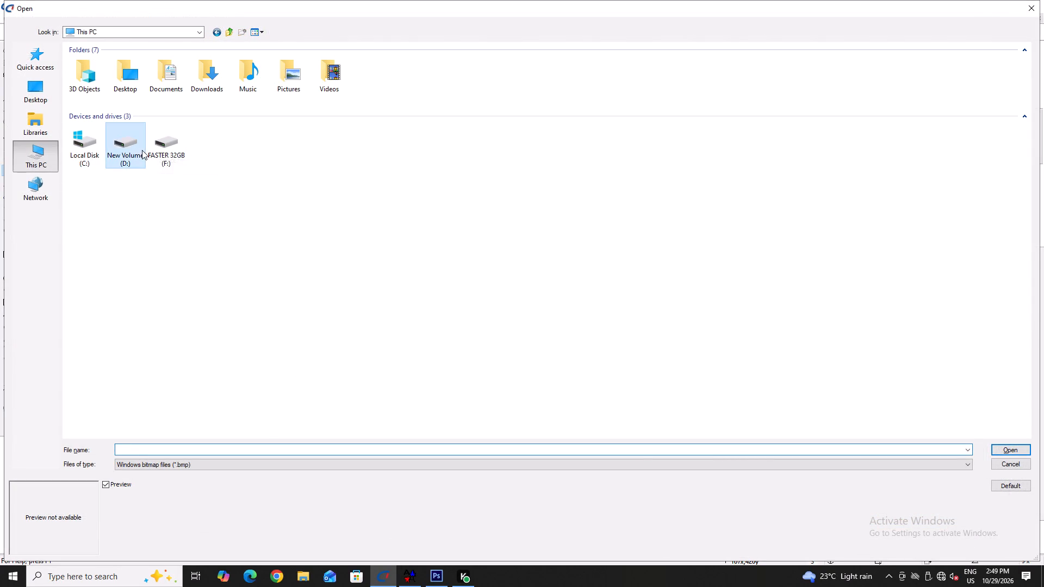
{"action": "scroll", "coordinate": [220, 238], "scroll_direction": "up", "scroll_amount": 14, "text": "ctrl"}
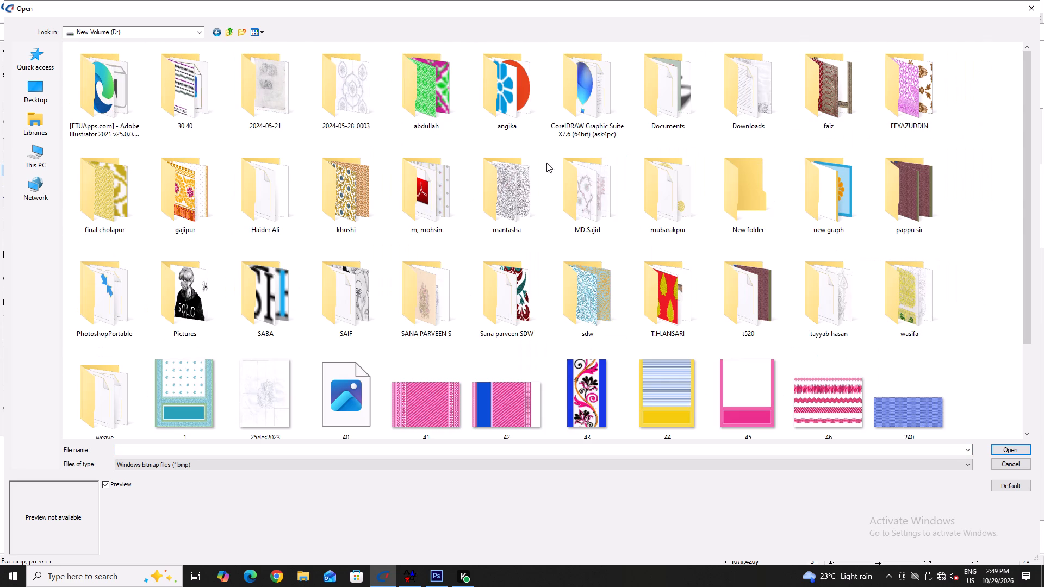
{"action": "left_click", "coordinate": [39, 160]}
{"action": "left_click", "coordinate": [184, 72]}
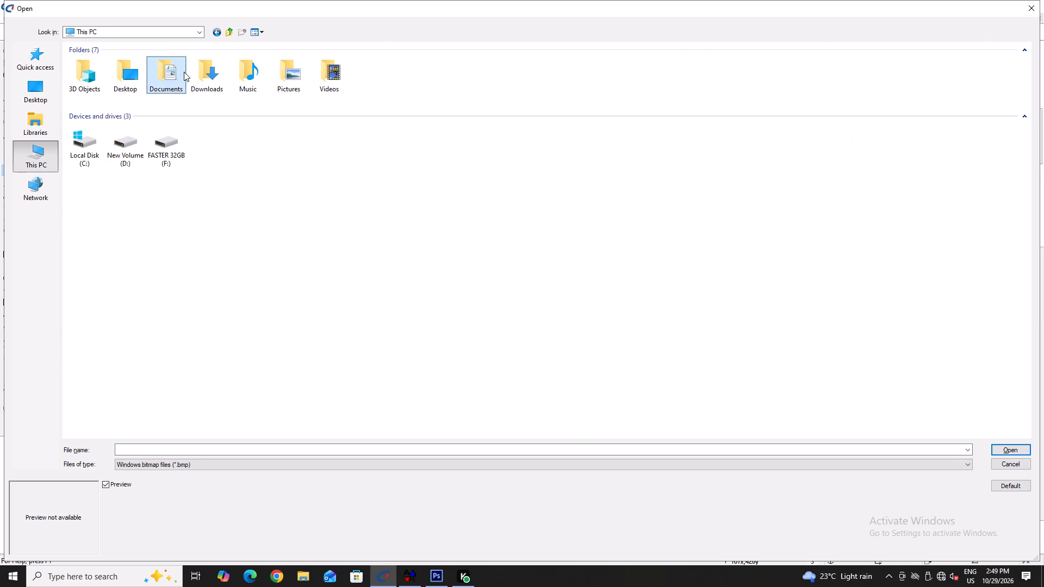
{"action": "double_click", "coordinate": [195, 72]}
{"action": "scroll", "coordinate": [319, 270], "scroll_direction": "up", "scroll_amount": 9, "text": "ctrl"}
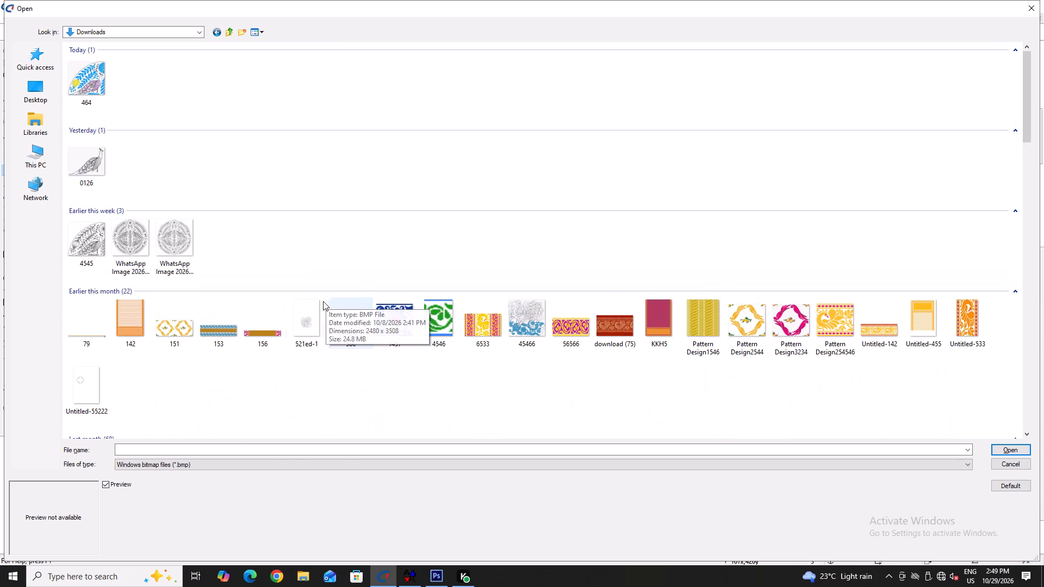
{"action": "scroll", "coordinate": [310, 313], "scroll_direction": "down", "scroll_amount": 3}
{"action": "scroll", "coordinate": [359, 319], "scroll_direction": "up", "scroll_amount": 7, "text": "ctrl"}
{"action": "scroll", "coordinate": [372, 319], "scroll_direction": "down", "scroll_amount": 6}
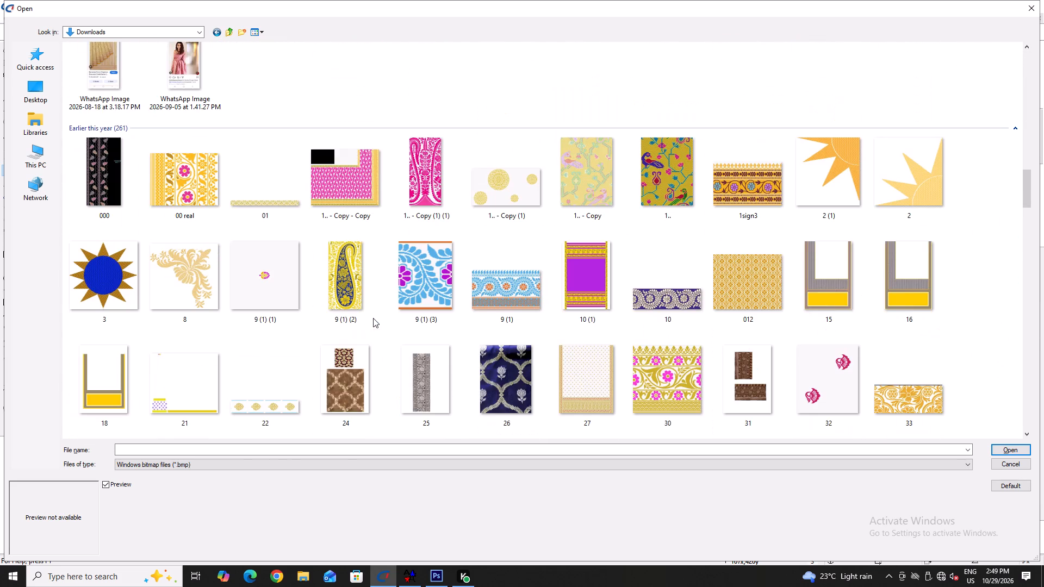
{"action": "scroll", "coordinate": [377, 311], "scroll_direction": "down", "scroll_amount": 7}
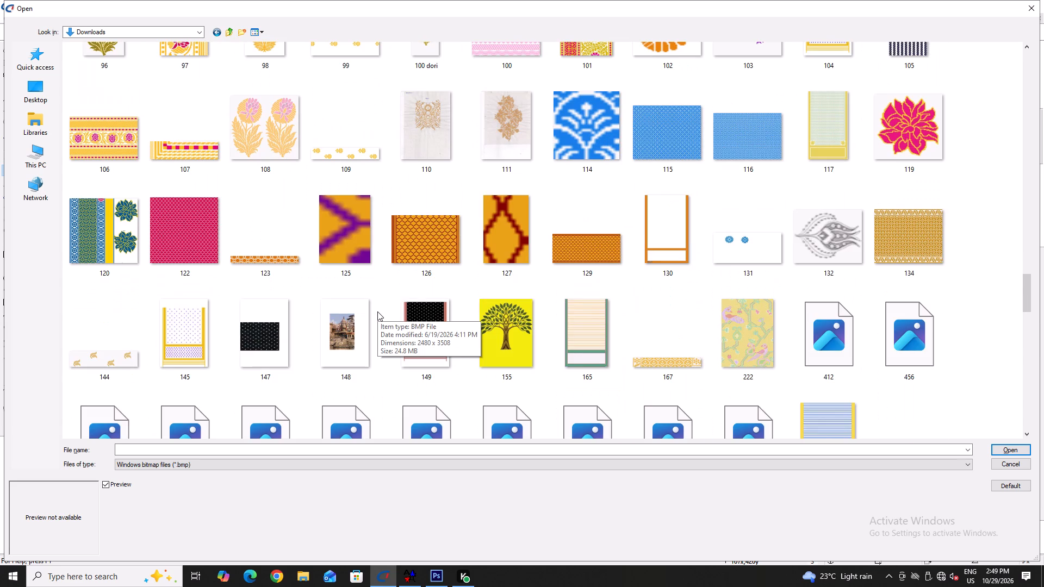
{"action": "scroll", "coordinate": [377, 311], "scroll_direction": "down", "scroll_amount": 4}
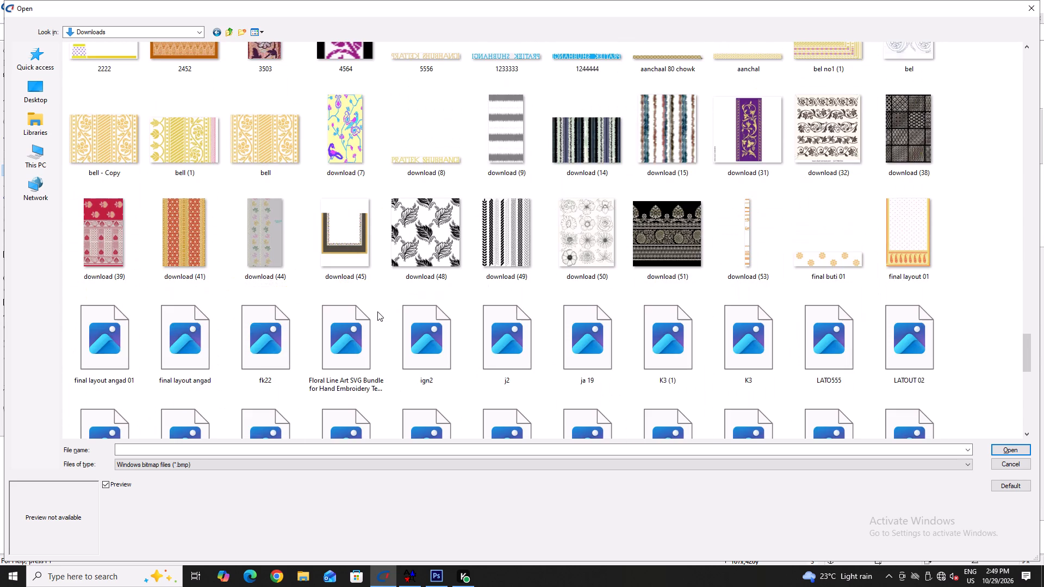
{"action": "scroll", "coordinate": [377, 311], "scroll_direction": "down", "scroll_amount": 1}
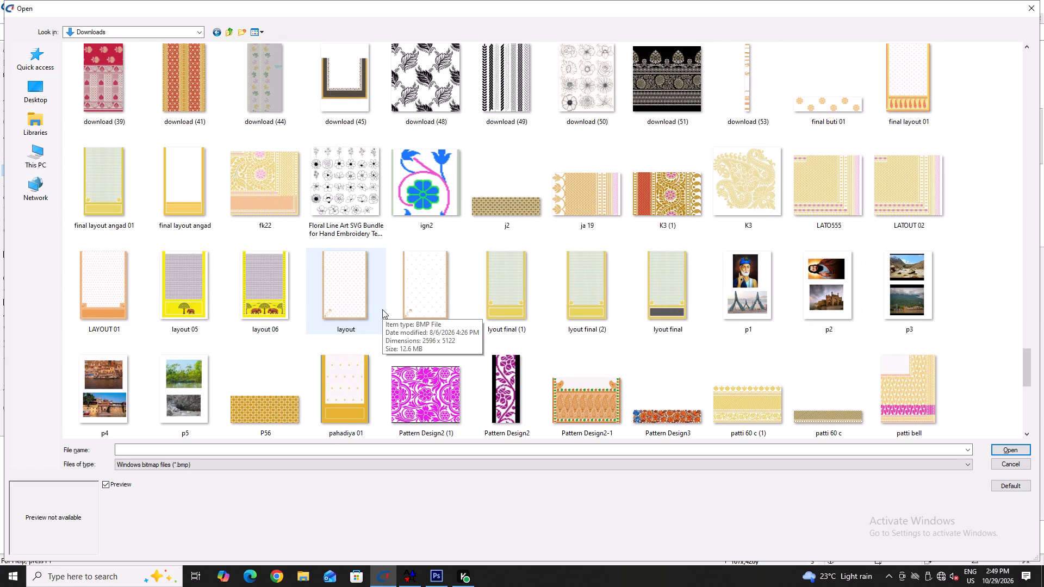
{"action": "left_click", "coordinate": [1036, 0]}
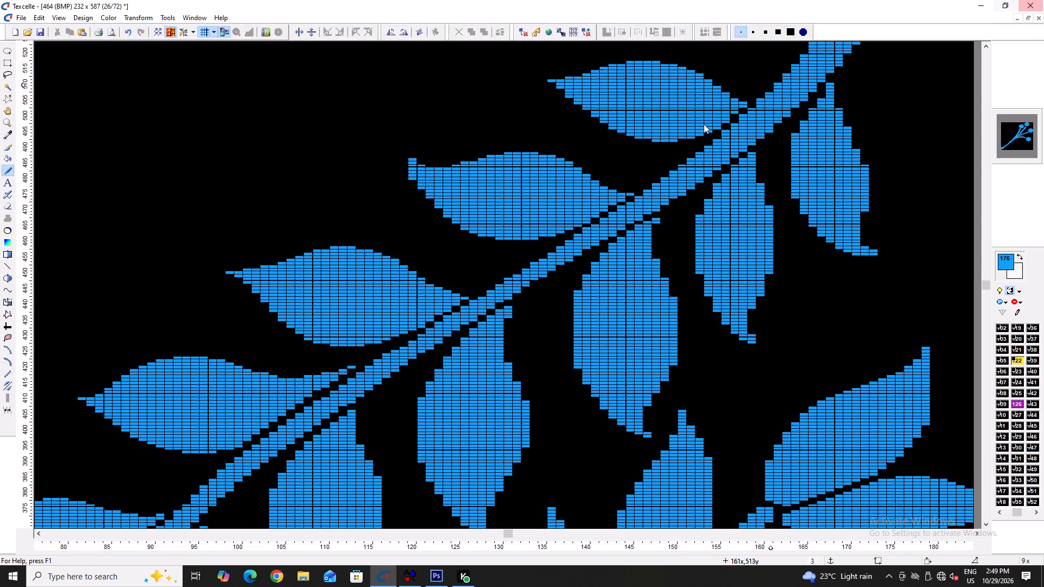
Add single blue cells below columns 210, 211 and 212 on the lower edge of the vertical stem's second-lowest left leaf.
{"action": "scroll", "coordinate": [427, 286], "scroll_direction": "down", "scroll_amount": 4, "text": "ctrl"}
{"action": "scroll", "coordinate": [482, 310], "scroll_direction": "down", "scroll_amount": 4, "text": "ctrl"}
{"action": "scroll", "coordinate": [614, 326], "scroll_direction": "down", "scroll_amount": 2}
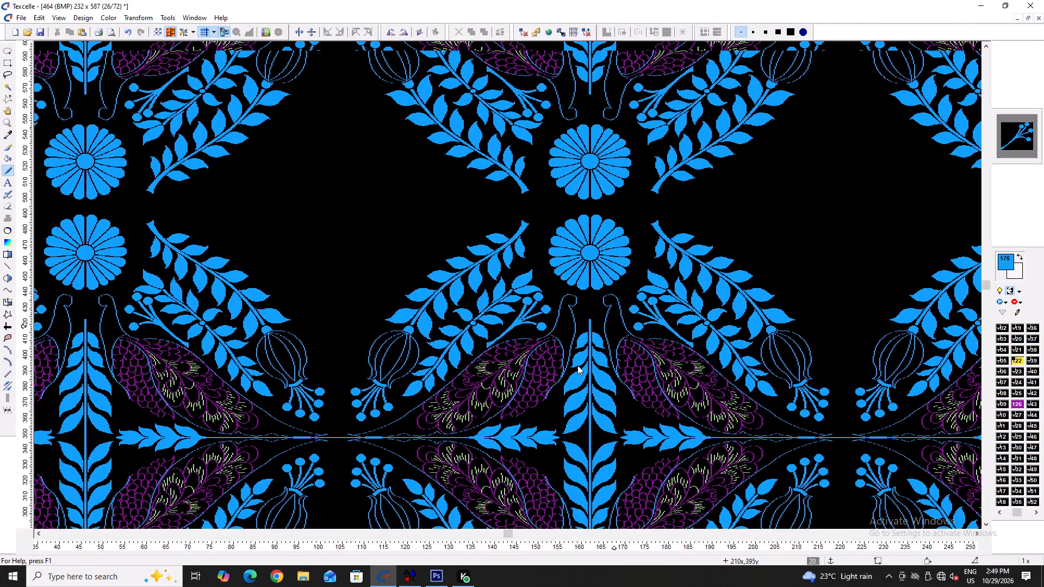
{"action": "scroll", "coordinate": [577, 365], "scroll_direction": "up", "scroll_amount": 8, "text": "ctrl"}
{"action": "key", "text": "space"}
{"action": "key", "text": "x"}
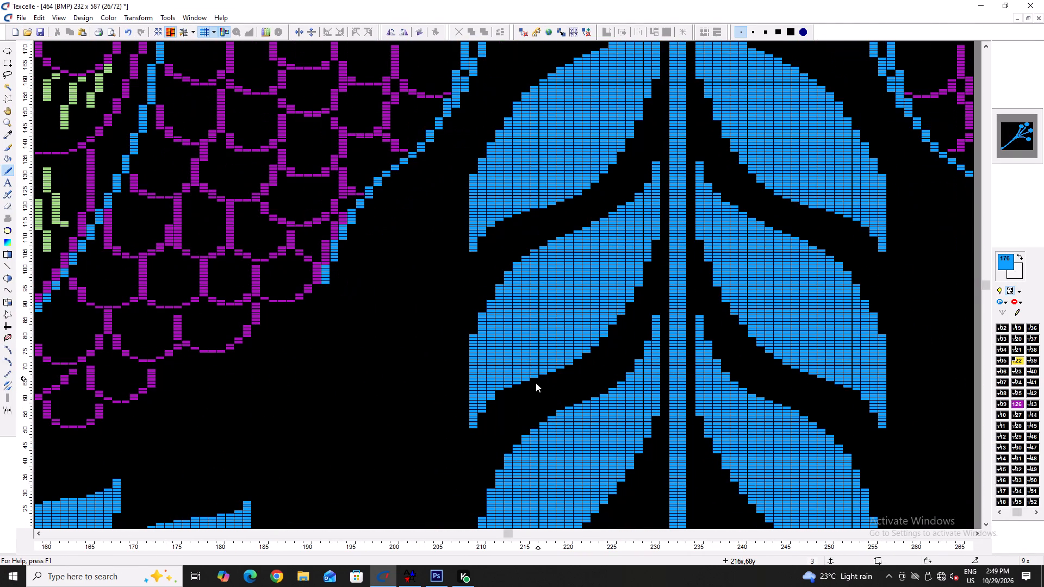
{"action": "scroll", "coordinate": [519, 398], "scroll_direction": "up", "scroll_amount": 3, "text": "ctrl"}
{"action": "left_click", "coordinate": [440, 427]}
{"action": "left_click", "coordinate": [454, 388]}
{"action": "left_click", "coordinate": [477, 358]}
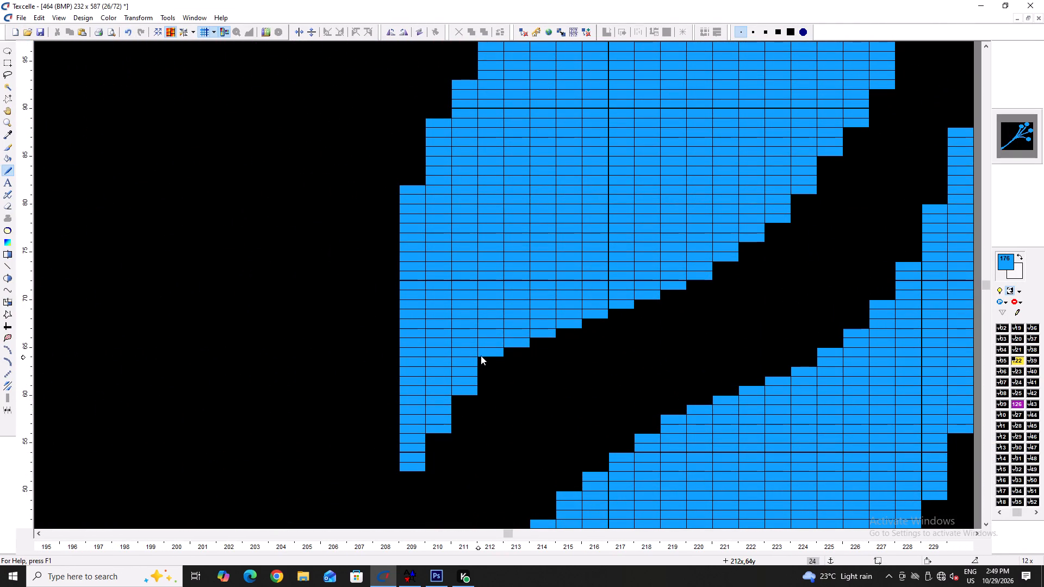
{"action": "left_click", "coordinate": [484, 358]}
{"action": "scroll", "coordinate": [431, 354], "scroll_direction": "down", "scroll_amount": 4, "text": "ctrl"}
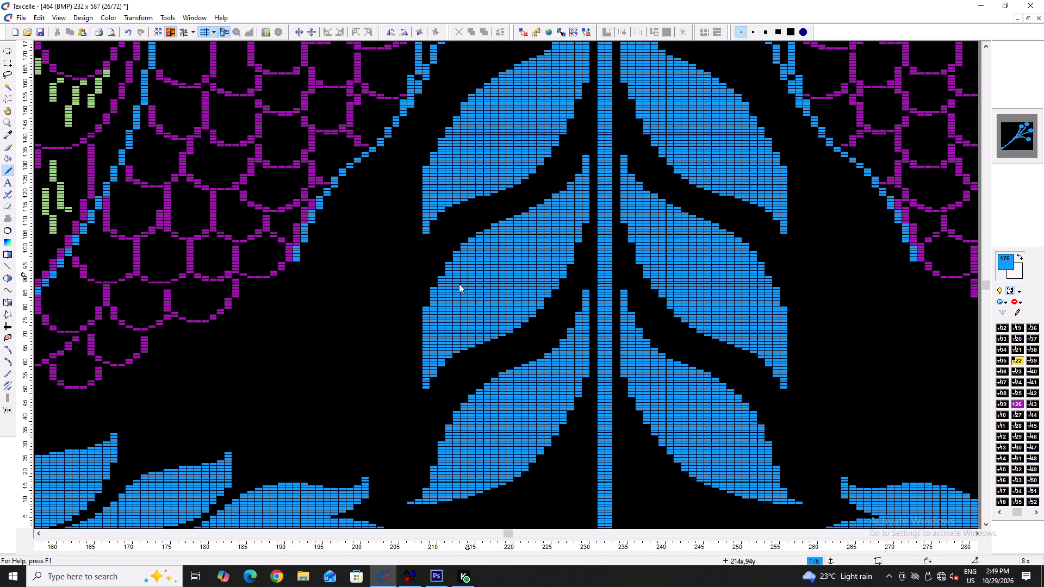
Build up the same leaf's upper-left edge with blue cells on top of columns 209 to 212, evening out the steps.
{"action": "scroll", "coordinate": [442, 297], "scroll_direction": "up", "scroll_amount": 3, "text": "ctrl"}
{"action": "double_click", "coordinate": [450, 235]}
{"action": "left_click_drag", "start_coordinate": [449, 229], "coordinate": [447, 241]}
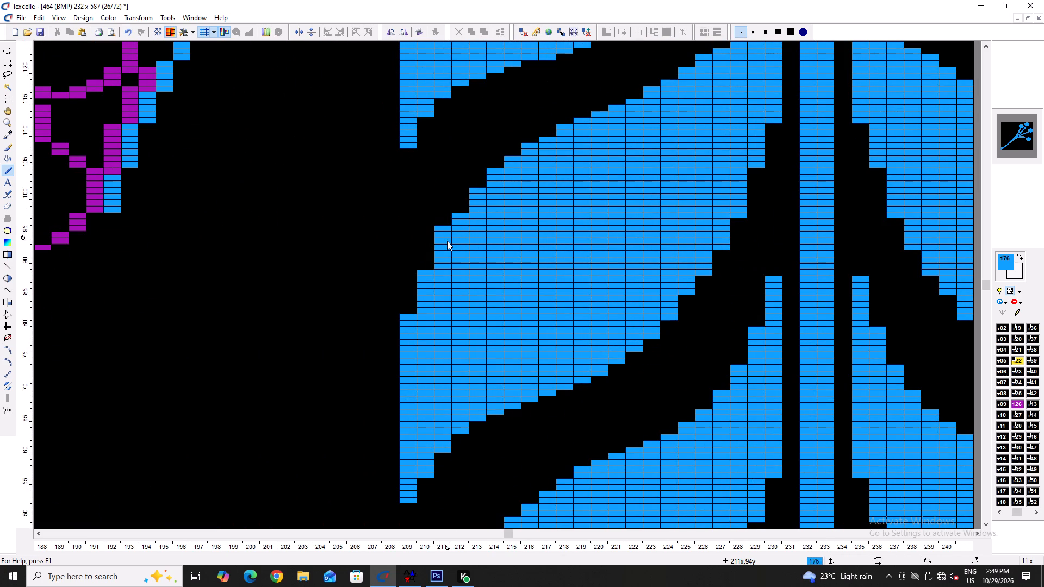
{"action": "left_click_drag", "start_coordinate": [458, 209], "coordinate": [459, 217]}
{"action": "right_click", "coordinate": [442, 227]}
{"action": "left_click", "coordinate": [430, 263]}
{"action": "left_click", "coordinate": [430, 268]}
{"action": "left_click_drag", "start_coordinate": [412, 288], "coordinate": [411, 291]}
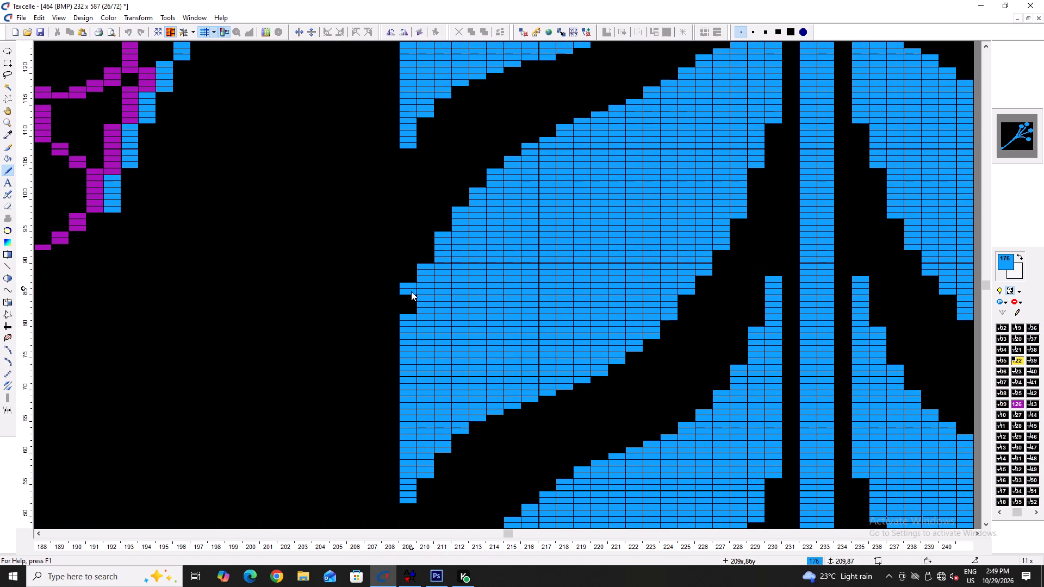
{"action": "left_click_drag", "start_coordinate": [411, 291], "coordinate": [407, 316]}
{"action": "left_click", "coordinate": [407, 316]}
{"action": "right_click_drag", "start_coordinate": [401, 277], "coordinate": [404, 295]}
{"action": "left_click_drag", "start_coordinate": [405, 295], "coordinate": [407, 301]}
{"action": "left_click", "coordinate": [407, 301]}
Smooth the upper-left edge of the next leaf up by adding blue cells on top of columns 209 to 213.
{"action": "scroll", "coordinate": [408, 301], "scroll_direction": "down", "scroll_amount": 2, "text": "ctrl"}
{"action": "scroll", "coordinate": [479, 227], "scroll_direction": "up", "scroll_amount": 2}
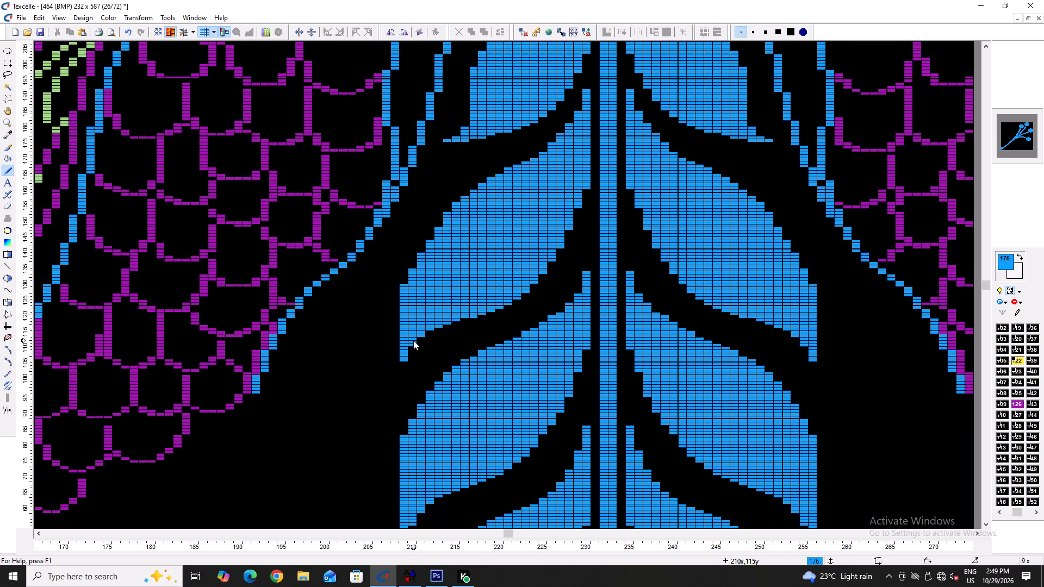
{"action": "scroll", "coordinate": [406, 289], "scroll_direction": "up", "scroll_amount": 1, "text": "ctrl"}
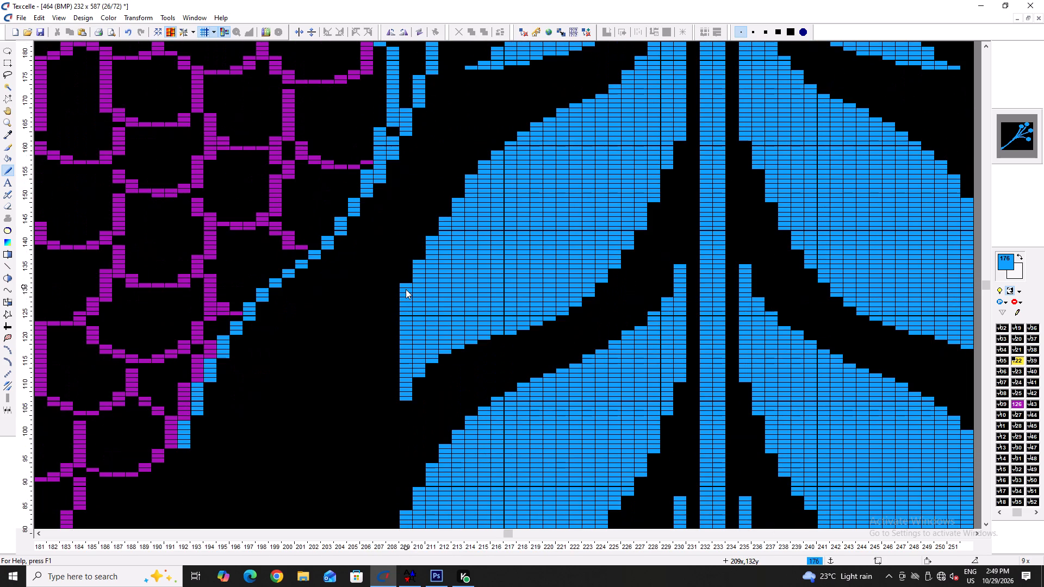
{"action": "scroll", "coordinate": [411, 287], "scroll_direction": "up", "scroll_amount": 1}
{"action": "scroll", "coordinate": [413, 349], "scroll_direction": "up", "scroll_amount": 1, "text": "ctrl"}
{"action": "left_click_drag", "start_coordinate": [397, 339], "coordinate": [397, 347]}
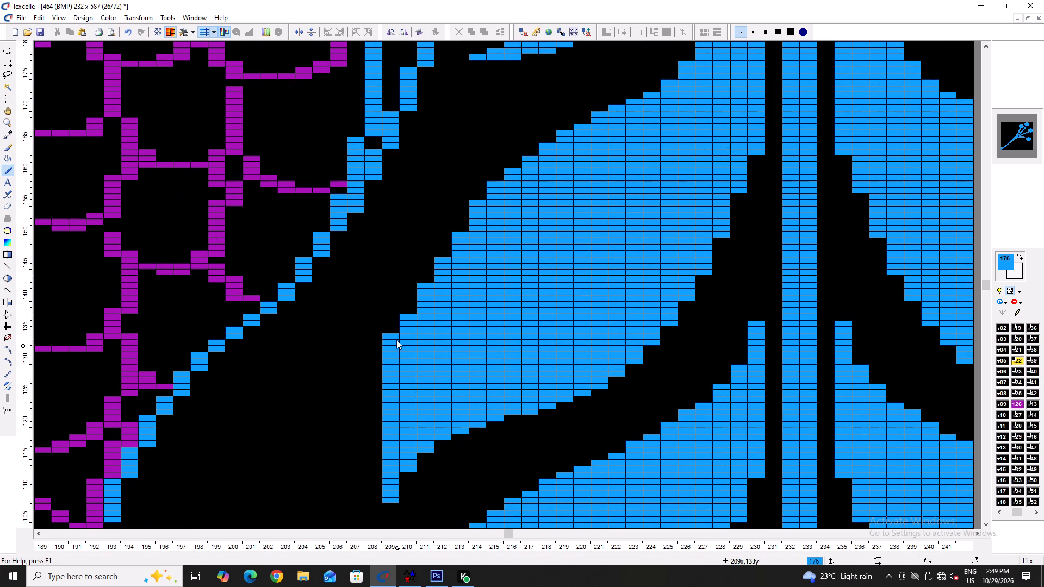
{"action": "left_click_drag", "start_coordinate": [405, 305], "coordinate": [407, 313]}
{"action": "double_click", "coordinate": [423, 276]}
{"action": "left_click", "coordinate": [443, 253]}
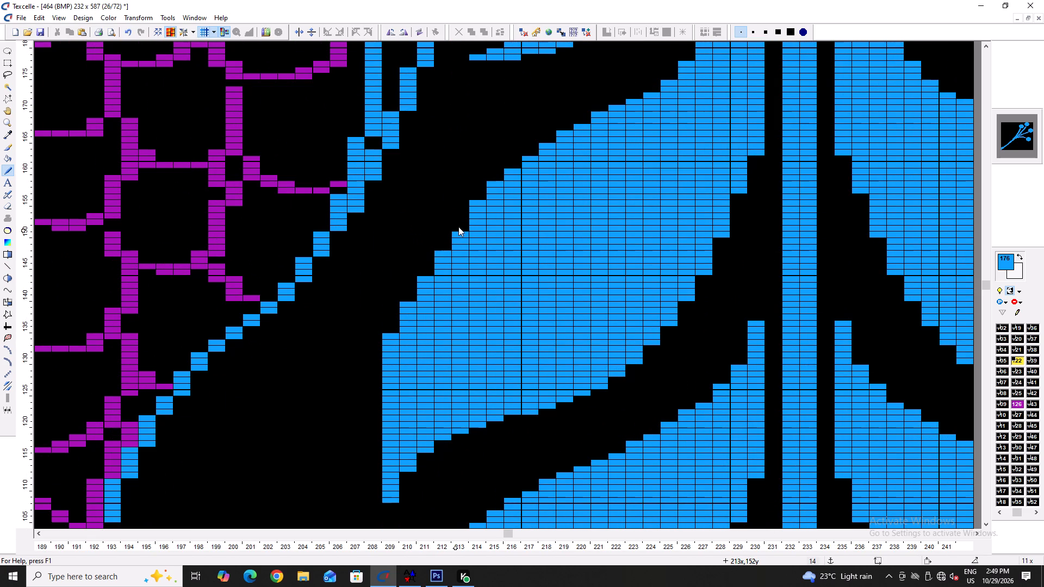
{"action": "left_click", "coordinate": [459, 227]}
{"action": "double_click", "coordinate": [460, 222]}
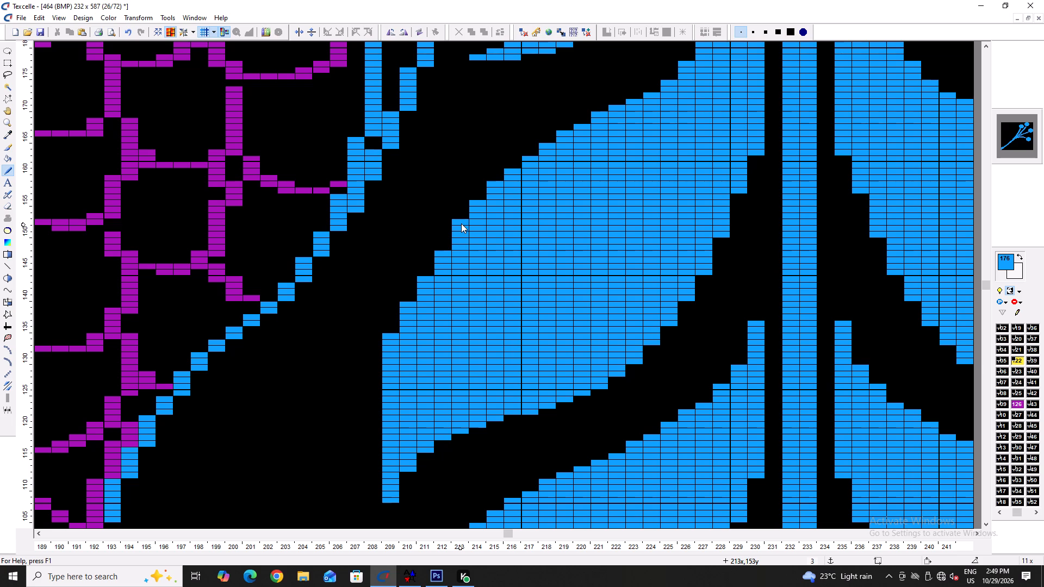
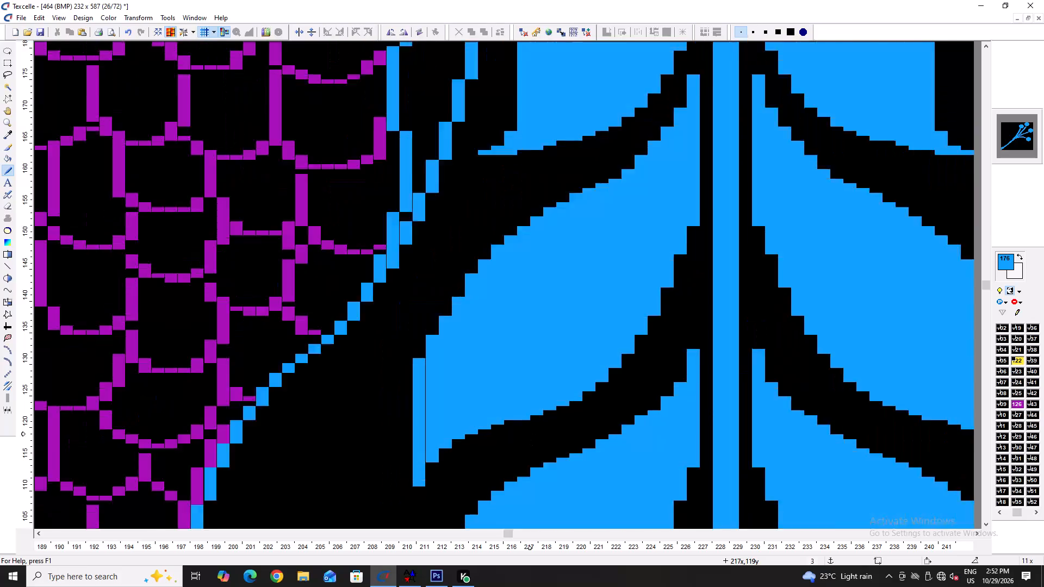
Add single blue cells on top of columns 224 to 230 along the upper edge of the third left leaf from the stem's top.
{"action": "scroll", "coordinate": [526, 434], "scroll_direction": "down", "scroll_amount": 3, "text": "ctrl"}
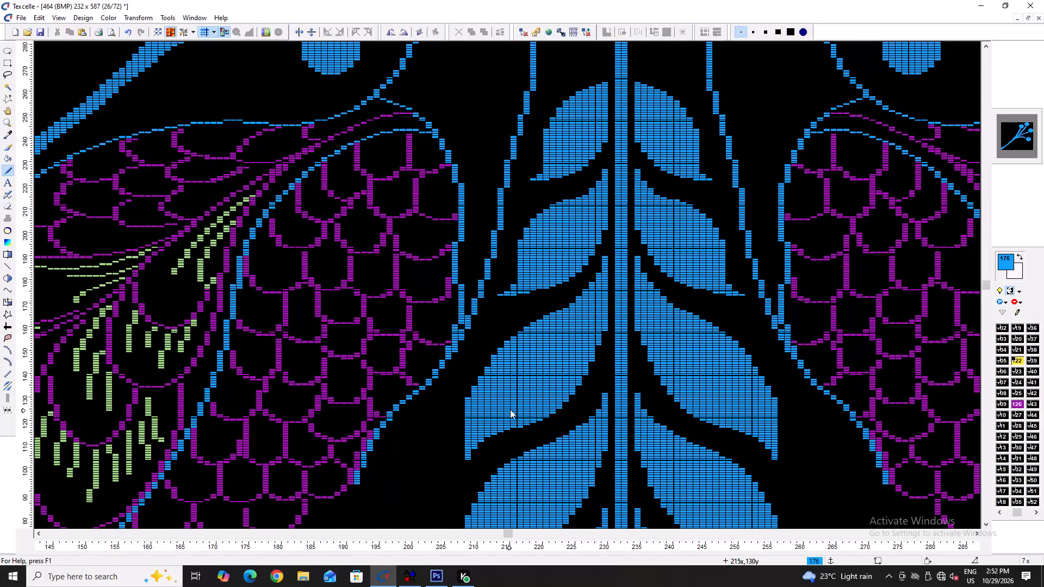
{"action": "scroll", "coordinate": [510, 409], "scroll_direction": "down", "scroll_amount": 1, "text": "ctrl"}
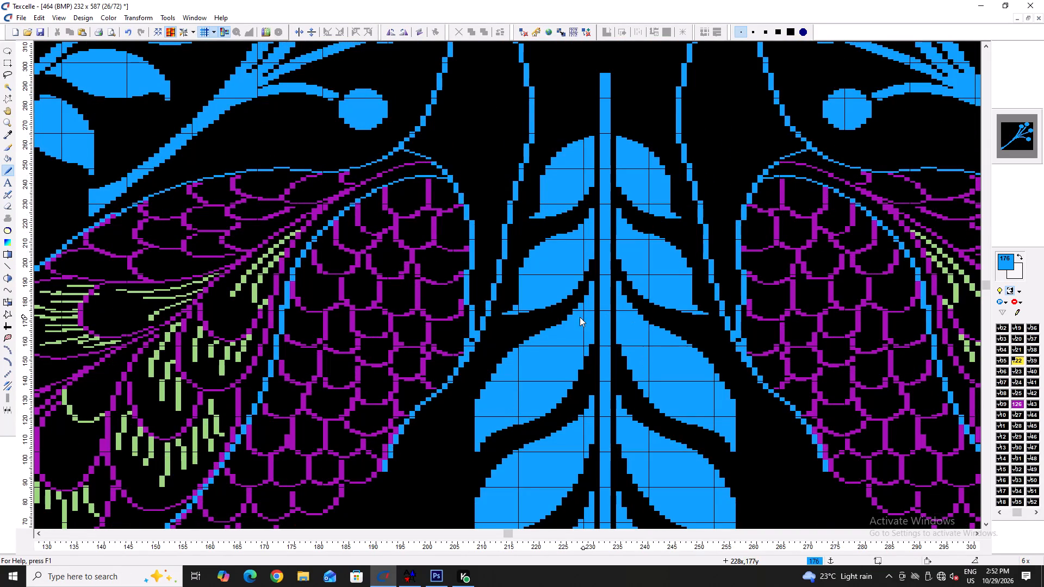
{"action": "scroll", "coordinate": [573, 317], "scroll_direction": "up", "scroll_amount": 6, "text": "ctrl"}
{"action": "left_click", "coordinate": [544, 334]}
{"action": "left_click", "coordinate": [571, 316]}
{"action": "left_click", "coordinate": [593, 288]}
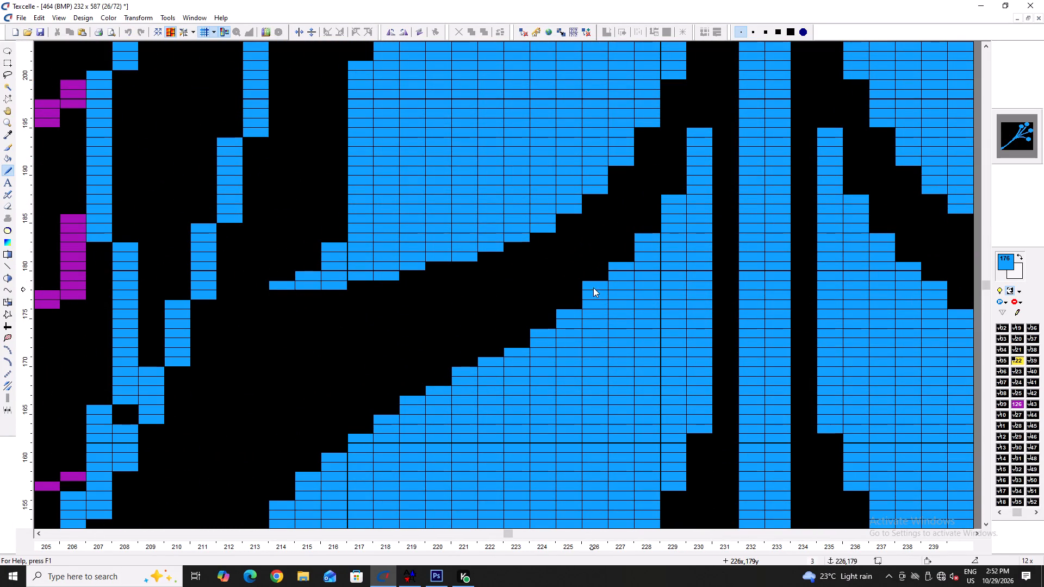
{"action": "left_click", "coordinate": [619, 255]}
{"action": "left_click", "coordinate": [646, 231]}
{"action": "left_click", "coordinate": [682, 185]}
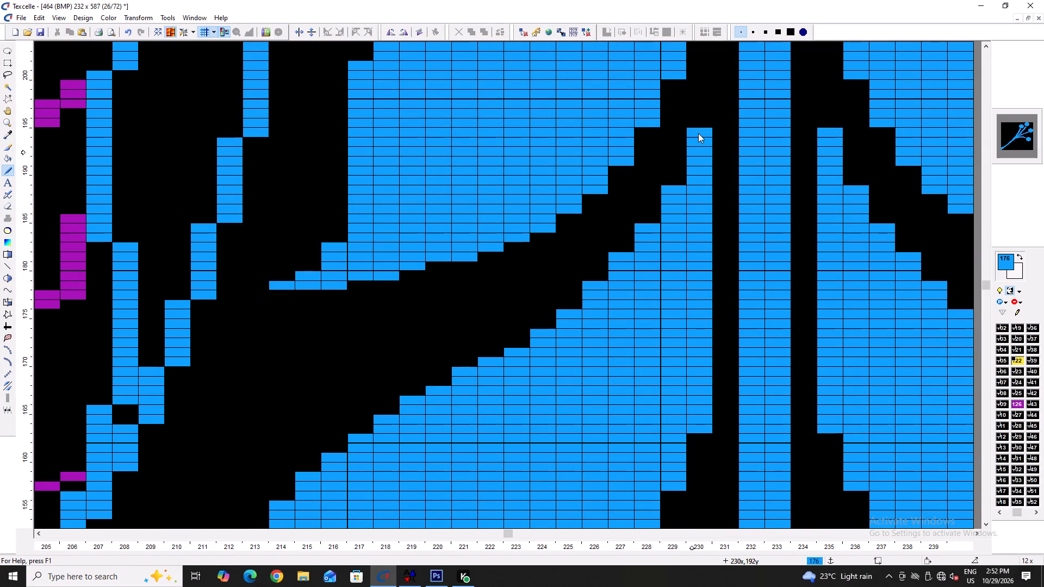
{"action": "left_click", "coordinate": [700, 123]}
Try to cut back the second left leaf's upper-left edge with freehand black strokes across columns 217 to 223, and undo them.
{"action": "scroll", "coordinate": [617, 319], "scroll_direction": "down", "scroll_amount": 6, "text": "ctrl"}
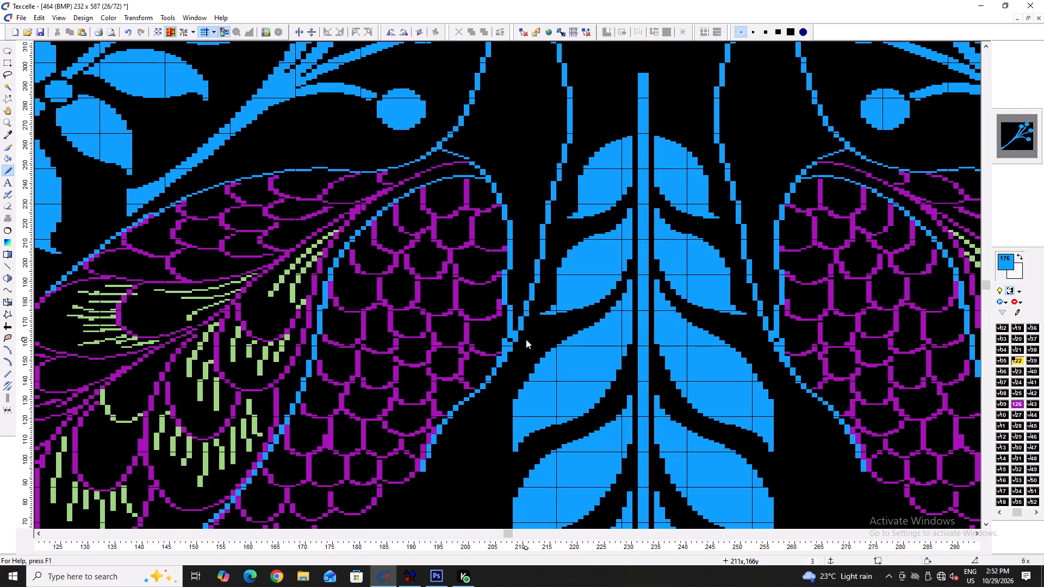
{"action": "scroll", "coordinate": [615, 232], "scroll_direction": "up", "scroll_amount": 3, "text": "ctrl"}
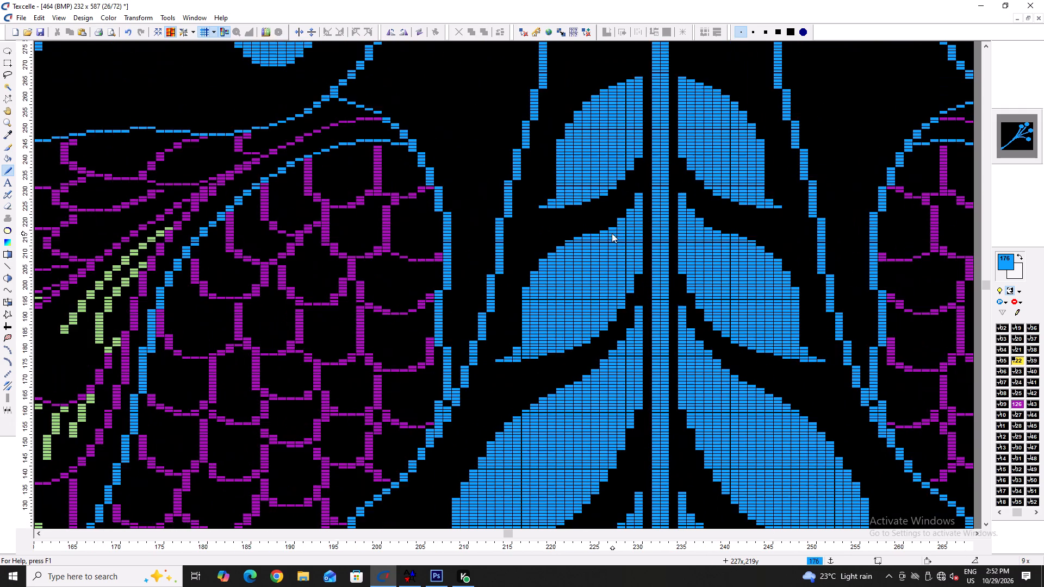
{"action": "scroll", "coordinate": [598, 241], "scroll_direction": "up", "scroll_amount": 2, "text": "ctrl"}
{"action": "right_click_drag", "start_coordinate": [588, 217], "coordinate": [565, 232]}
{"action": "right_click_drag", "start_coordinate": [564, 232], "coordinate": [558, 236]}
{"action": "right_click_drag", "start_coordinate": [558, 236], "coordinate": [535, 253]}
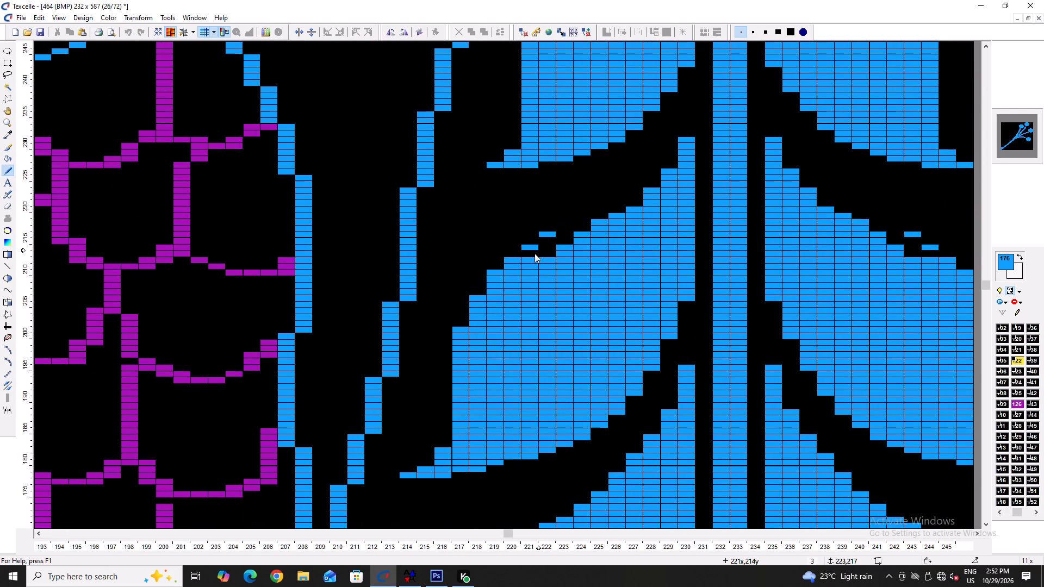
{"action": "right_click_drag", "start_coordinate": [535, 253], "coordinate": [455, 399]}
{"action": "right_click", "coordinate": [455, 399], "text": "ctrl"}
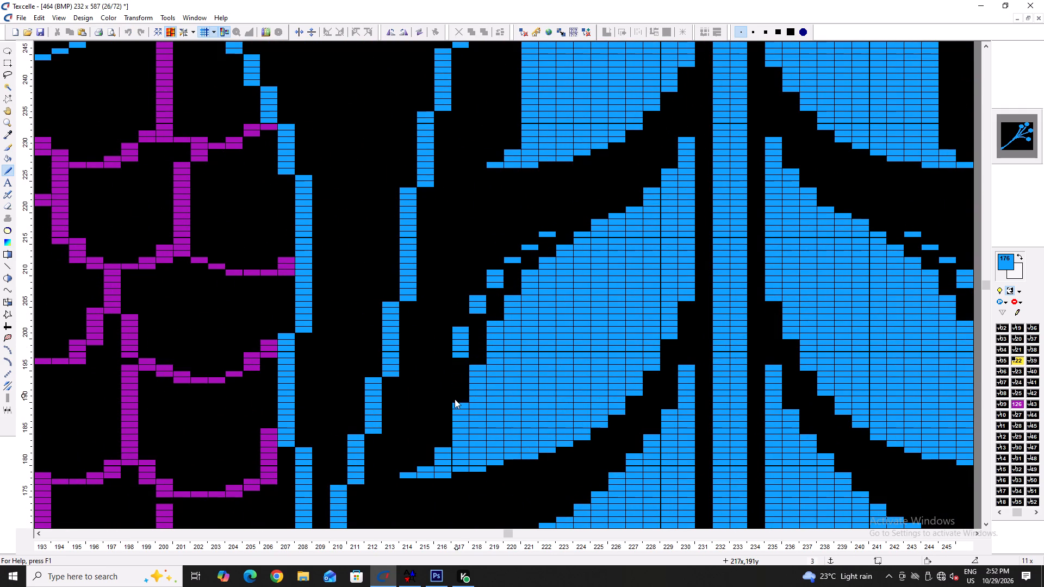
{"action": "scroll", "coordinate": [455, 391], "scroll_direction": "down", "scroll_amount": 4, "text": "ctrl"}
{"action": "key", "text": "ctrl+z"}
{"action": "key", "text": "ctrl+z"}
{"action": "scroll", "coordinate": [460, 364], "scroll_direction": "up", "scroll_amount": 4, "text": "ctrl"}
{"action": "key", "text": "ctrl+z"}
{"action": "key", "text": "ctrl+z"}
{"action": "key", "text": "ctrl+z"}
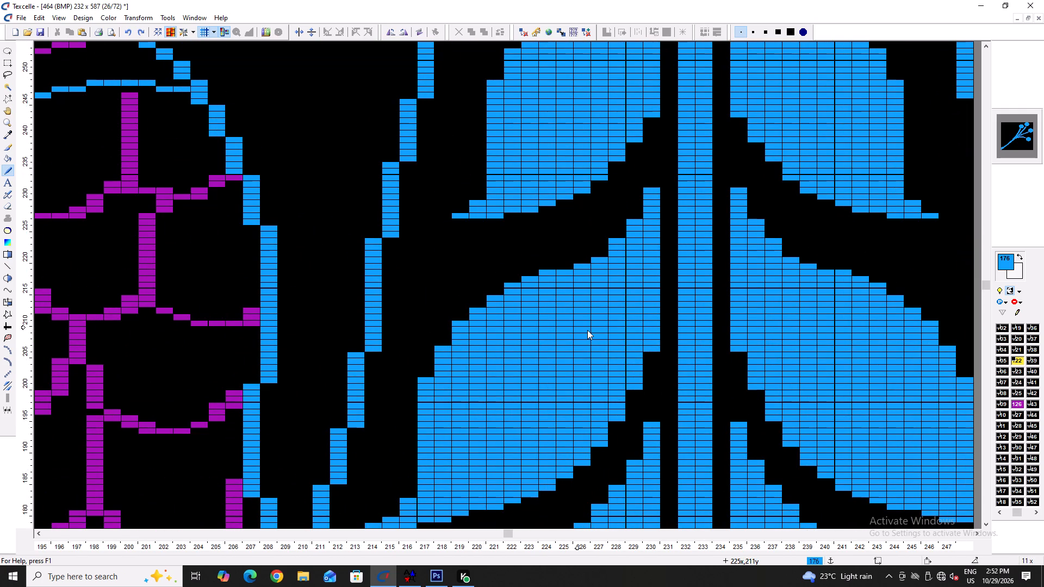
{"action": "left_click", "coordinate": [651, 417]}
Trim the second left leaf's upper-left edge by removing the top blue cells of columns 217 to 220.
{"action": "right_click_drag", "start_coordinate": [425, 383], "coordinate": [425, 392]}
{"action": "right_click", "coordinate": [425, 392]}
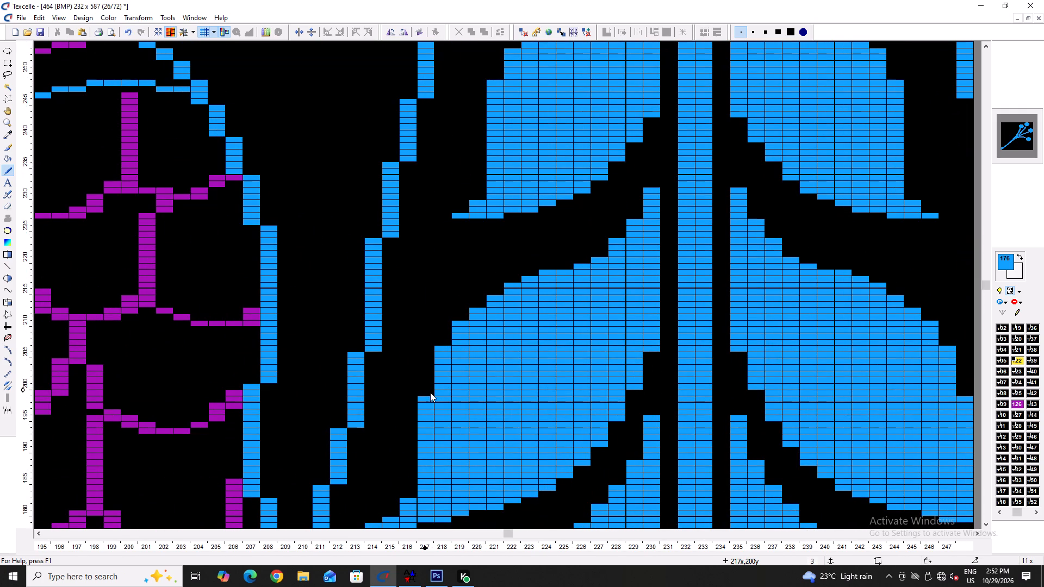
{"action": "right_click_drag", "start_coordinate": [440, 365], "coordinate": [440, 349]}
{"action": "right_click_drag", "start_coordinate": [458, 339], "coordinate": [462, 323]}
{"action": "right_click", "coordinate": [462, 323]}
{"action": "right_click_drag", "start_coordinate": [483, 305], "coordinate": [483, 314]}
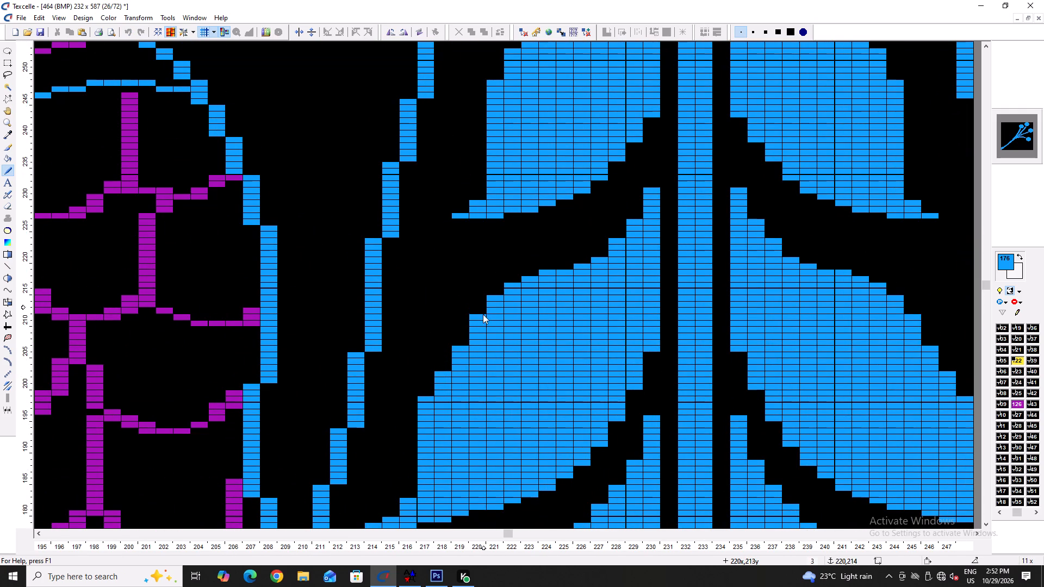
{"action": "right_click_drag", "start_coordinate": [483, 314], "coordinate": [483, 316]}
{"action": "right_click", "coordinate": [483, 316]}
Even out the same leaf edge by removing top blue cells from columns 221 to 224 and one more from column 217.
{"action": "right_click", "coordinate": [500, 295]}
{"action": "right_click", "coordinate": [511, 288]}
{"action": "right_click", "coordinate": [511, 288]}
{"action": "right_click", "coordinate": [515, 283]}
{"action": "right_click", "coordinate": [515, 283]}
{"action": "right_click", "coordinate": [526, 277]}
{"action": "right_click", "coordinate": [526, 277]}
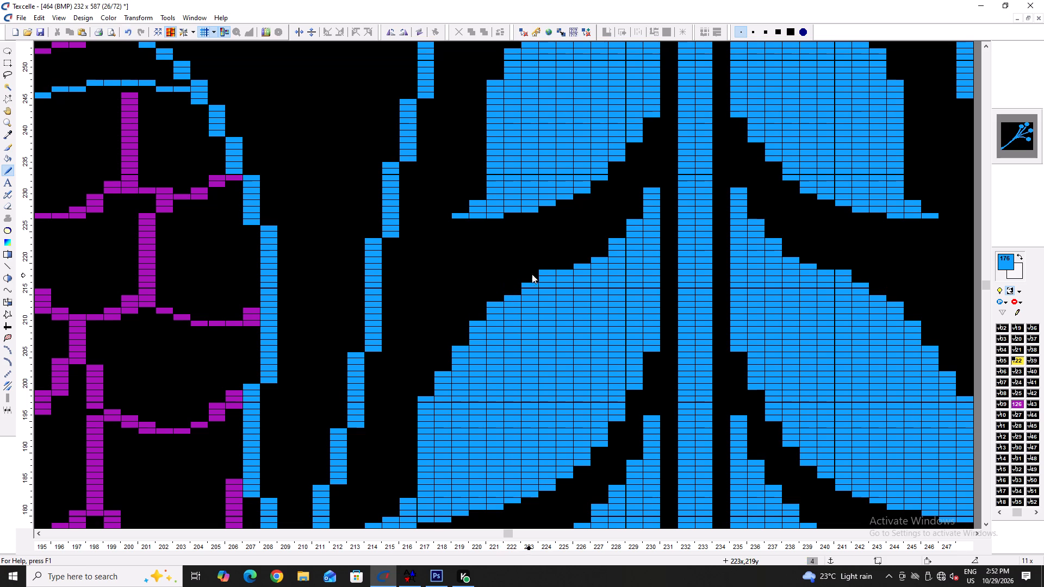
{"action": "right_click", "coordinate": [540, 271]}
{"action": "right_click", "coordinate": [542, 271]}
{"action": "scroll", "coordinate": [473, 324], "scroll_direction": "down", "scroll_amount": 4, "text": "ctrl"}
{"action": "scroll", "coordinate": [478, 324], "scroll_direction": "up", "scroll_amount": 4, "text": "ctrl"}
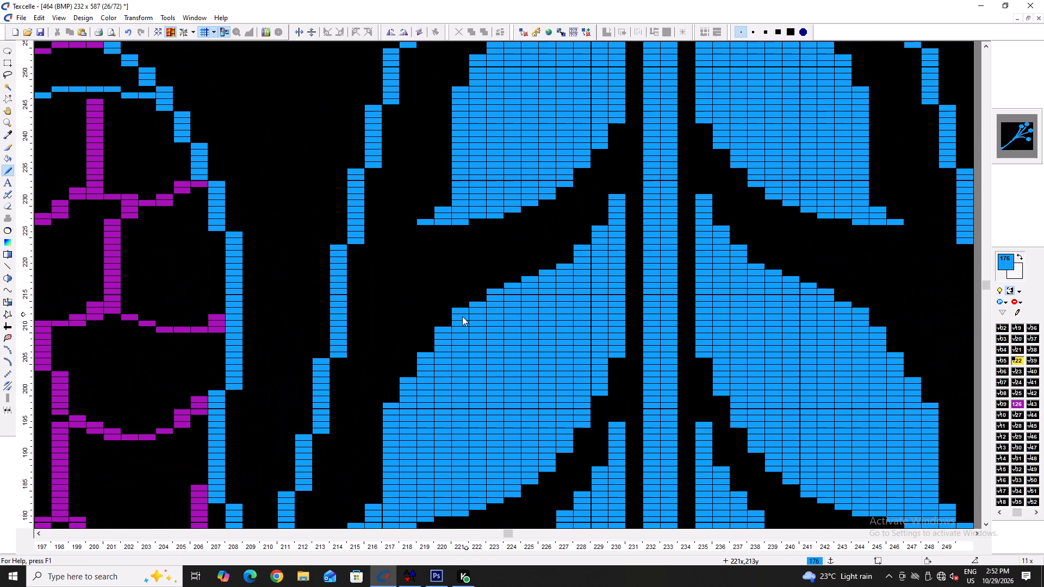
{"action": "right_click", "coordinate": [457, 309]}
{"action": "right_click", "coordinate": [457, 309]}
{"action": "right_click", "coordinate": [457, 309]}
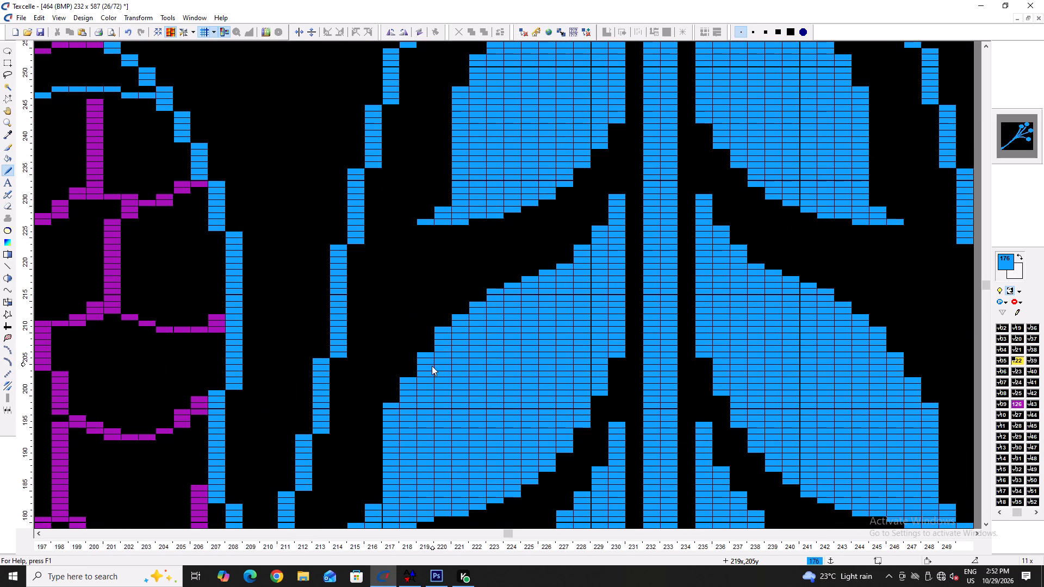
{"action": "scroll", "coordinate": [414, 354], "scroll_direction": "up", "scroll_amount": 1, "text": "ctrl"}
{"action": "right_click", "coordinate": [392, 428]}
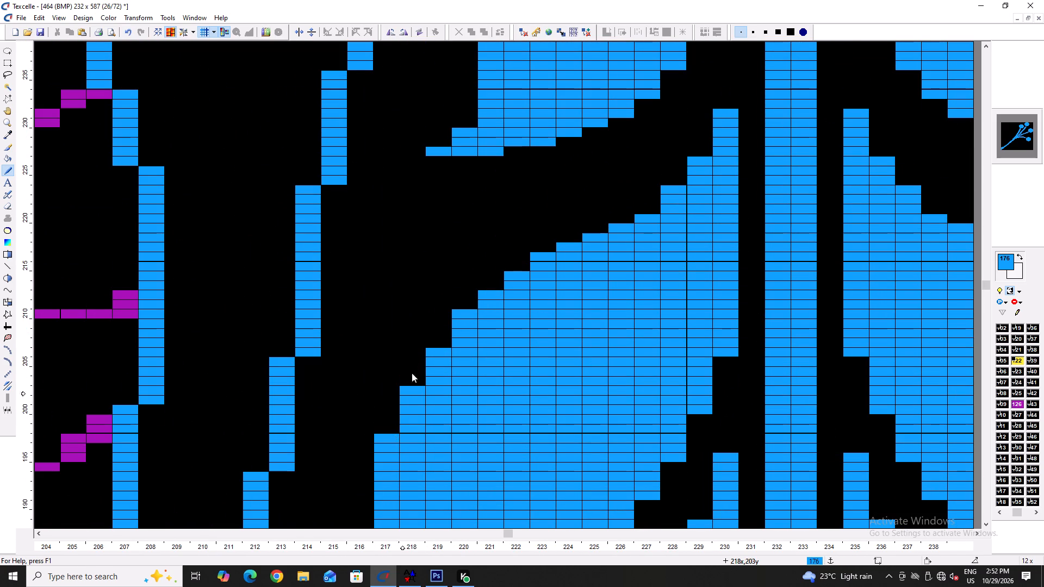
Build the topmost left leaf up to a pointed tip beside the stem with stepped blue cells on columns 227 to 230.
{"action": "scroll", "coordinate": [427, 351], "scroll_direction": "down", "scroll_amount": 6, "text": "ctrl"}
{"action": "scroll", "coordinate": [417, 395], "scroll_direction": "up", "scroll_amount": 5, "text": "ctrl"}
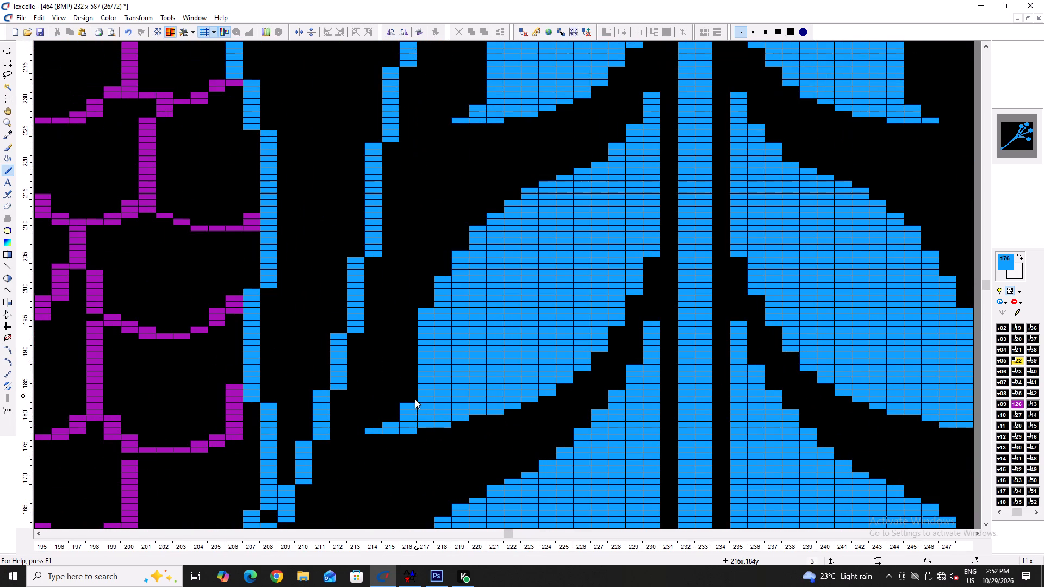
{"action": "scroll", "coordinate": [425, 393], "scroll_direction": "up", "scroll_amount": 5}
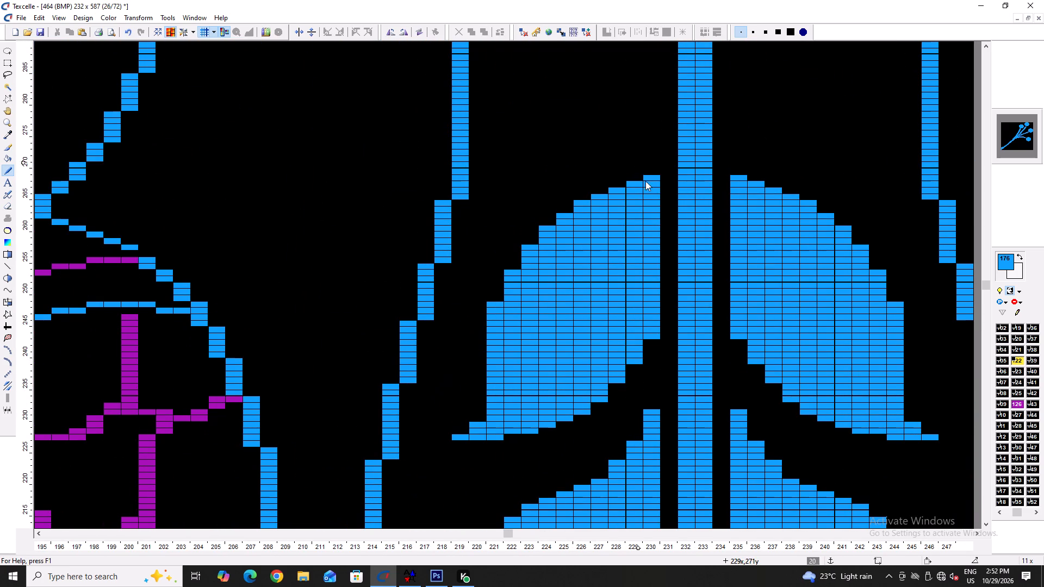
{"action": "scroll", "coordinate": [648, 199], "scroll_direction": "up", "scroll_amount": 3}
{"action": "left_click_drag", "start_coordinate": [648, 370], "coordinate": [655, 310]}
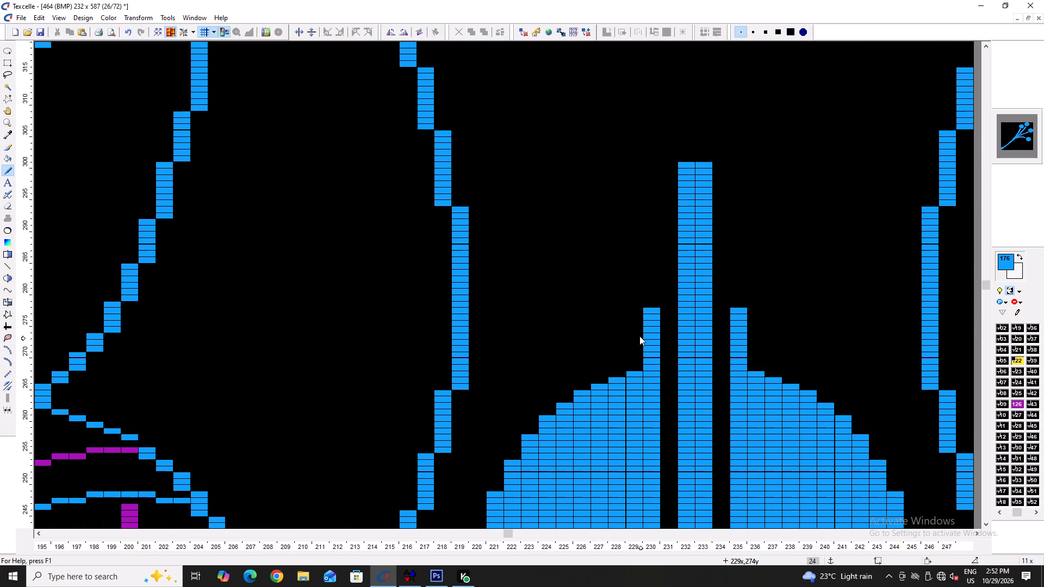
{"action": "left_click_drag", "start_coordinate": [639, 336], "coordinate": [633, 378]}
{"action": "left_click_drag", "start_coordinate": [614, 353], "coordinate": [615, 378]}
{"action": "left_click_drag", "start_coordinate": [605, 373], "coordinate": [604, 381]}
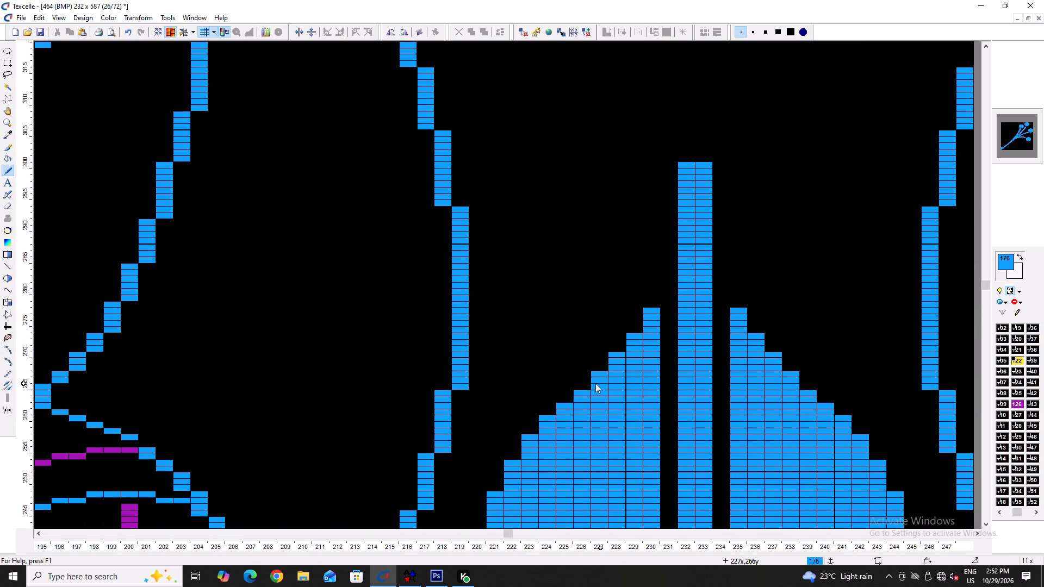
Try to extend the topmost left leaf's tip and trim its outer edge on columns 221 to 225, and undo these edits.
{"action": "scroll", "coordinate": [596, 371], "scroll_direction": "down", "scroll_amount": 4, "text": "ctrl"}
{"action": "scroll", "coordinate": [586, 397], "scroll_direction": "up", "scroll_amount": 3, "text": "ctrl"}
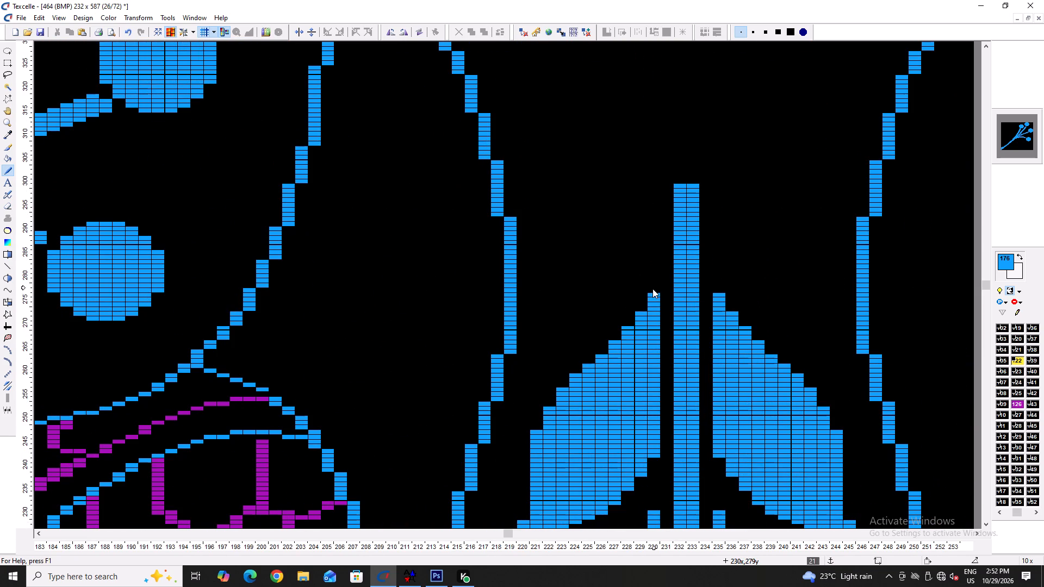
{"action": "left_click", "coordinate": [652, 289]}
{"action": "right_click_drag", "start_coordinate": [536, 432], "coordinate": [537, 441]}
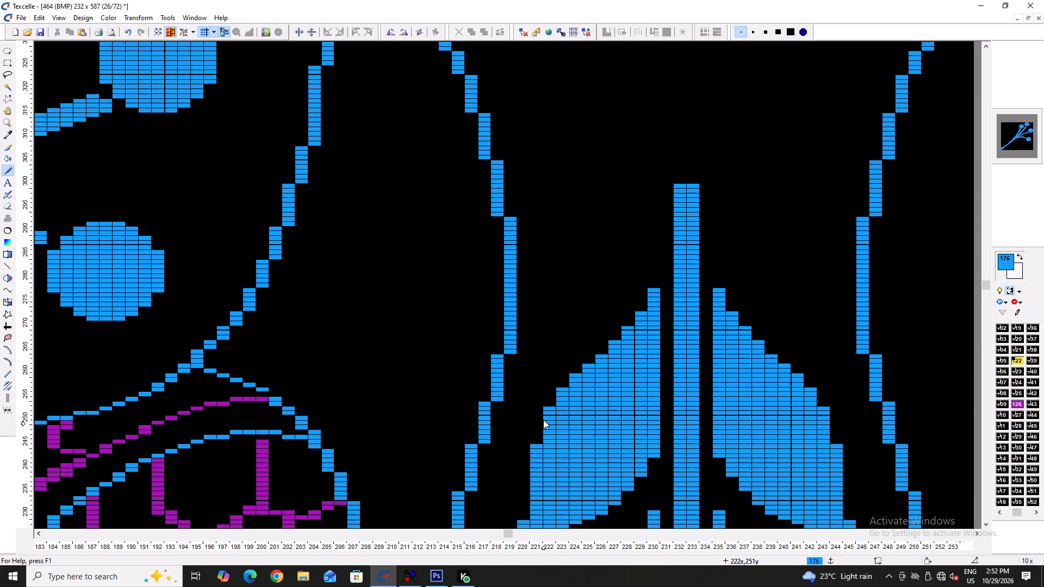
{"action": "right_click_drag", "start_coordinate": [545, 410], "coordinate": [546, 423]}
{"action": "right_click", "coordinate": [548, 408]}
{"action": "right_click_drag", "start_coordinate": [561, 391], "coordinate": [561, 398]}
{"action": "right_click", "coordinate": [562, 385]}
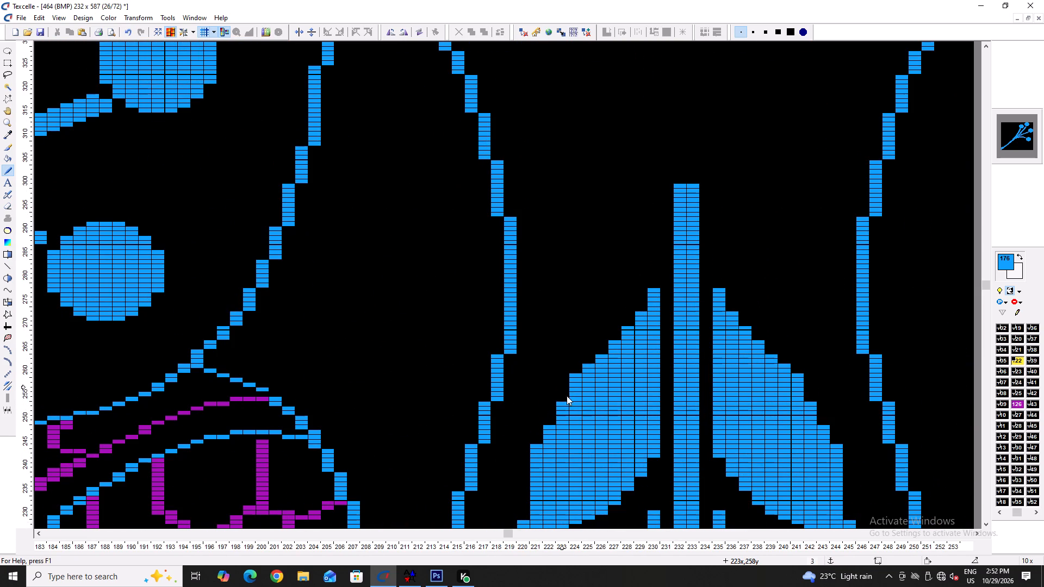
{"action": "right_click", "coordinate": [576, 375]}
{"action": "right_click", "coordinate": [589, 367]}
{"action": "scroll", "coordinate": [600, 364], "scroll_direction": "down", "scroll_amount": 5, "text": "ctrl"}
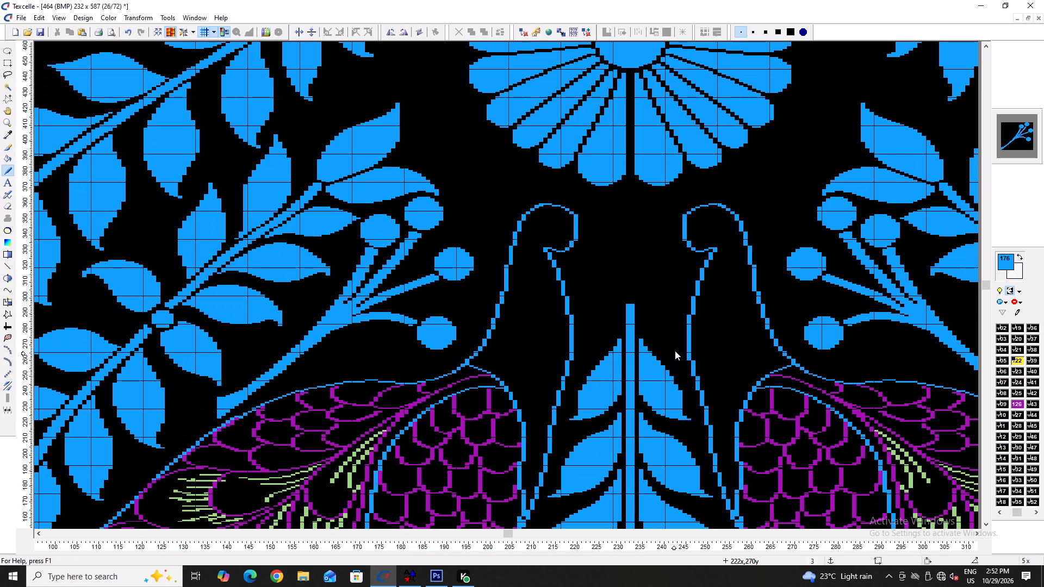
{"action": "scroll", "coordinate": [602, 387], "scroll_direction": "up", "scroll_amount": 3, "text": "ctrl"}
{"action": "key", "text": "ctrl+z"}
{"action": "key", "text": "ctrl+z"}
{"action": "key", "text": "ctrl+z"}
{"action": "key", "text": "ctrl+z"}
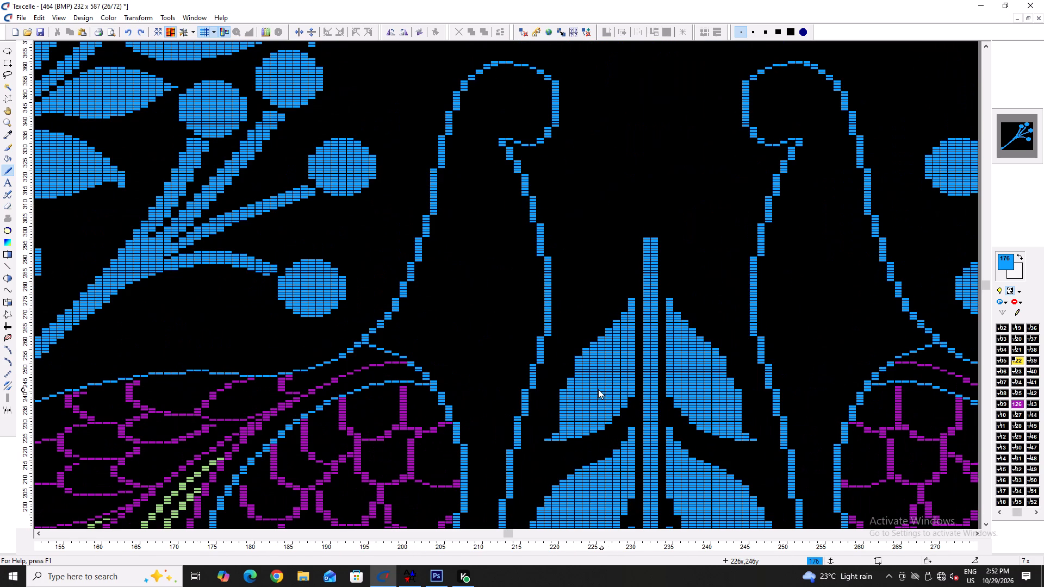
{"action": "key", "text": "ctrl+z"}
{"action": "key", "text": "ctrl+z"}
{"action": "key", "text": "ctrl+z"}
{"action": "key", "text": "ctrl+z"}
Draw a blue outward-bowing curve along the third left leaf's upper-left edge, starting at 209,135.
{"action": "scroll", "coordinate": [612, 373], "scroll_direction": "down", "scroll_amount": 4, "text": "ctrl"}
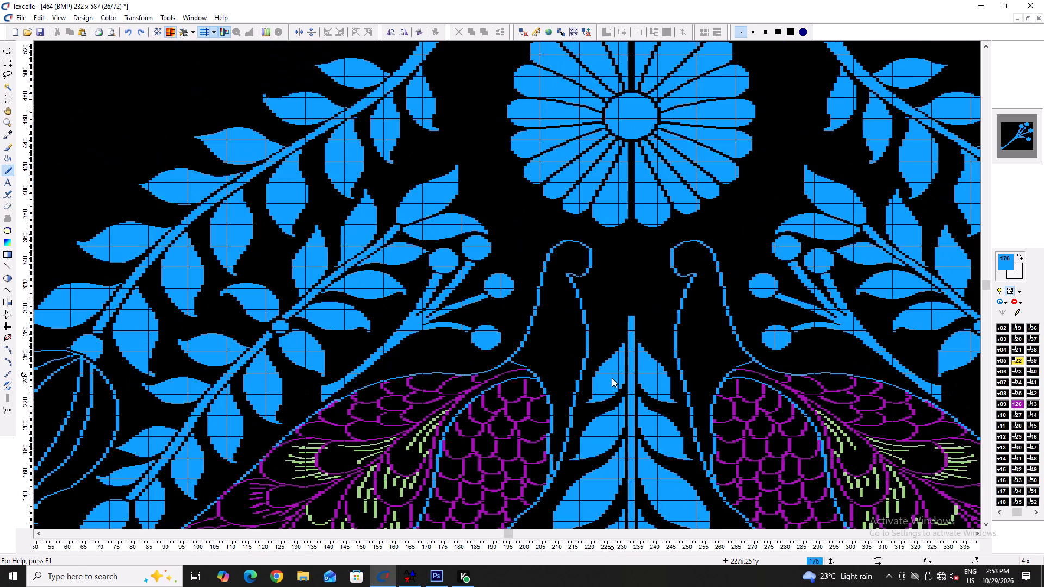
{"action": "scroll", "coordinate": [670, 379], "scroll_direction": "down", "scroll_amount": 2}
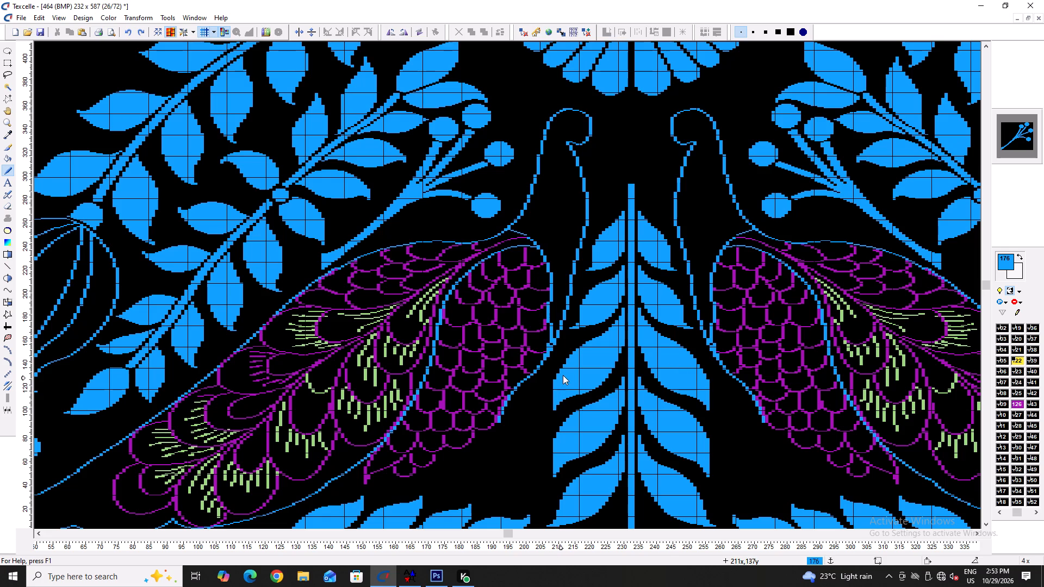
{"action": "scroll", "coordinate": [571, 384], "scroll_direction": "up", "scroll_amount": 3, "text": "ctrl"}
{"action": "key", "text": "space"}
{"action": "key", "text": "y"}
{"action": "key", "text": "y"}
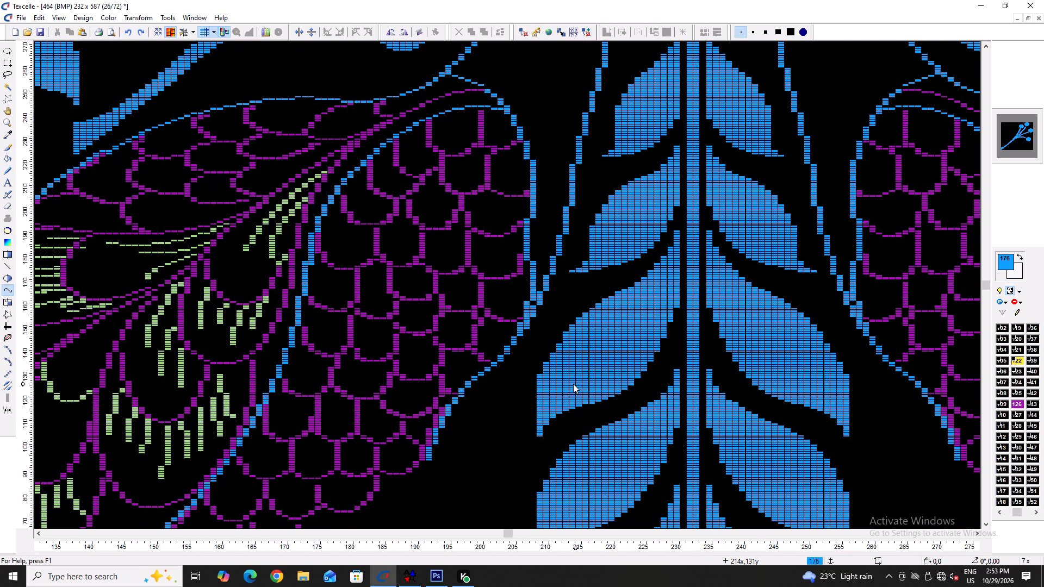
{"action": "left_click", "coordinate": [538, 373]}
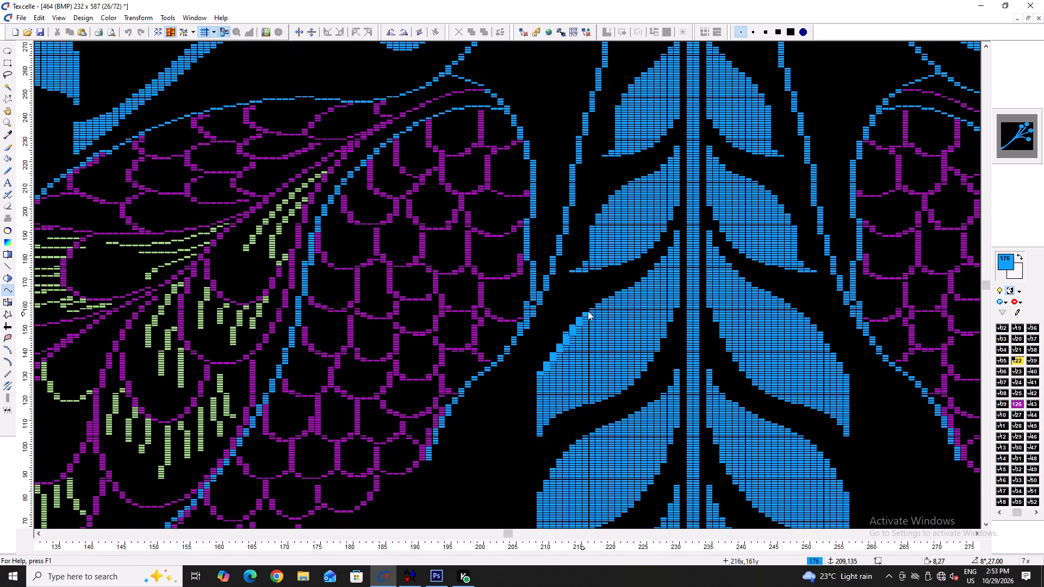
{"action": "left_click", "coordinate": [623, 291]}
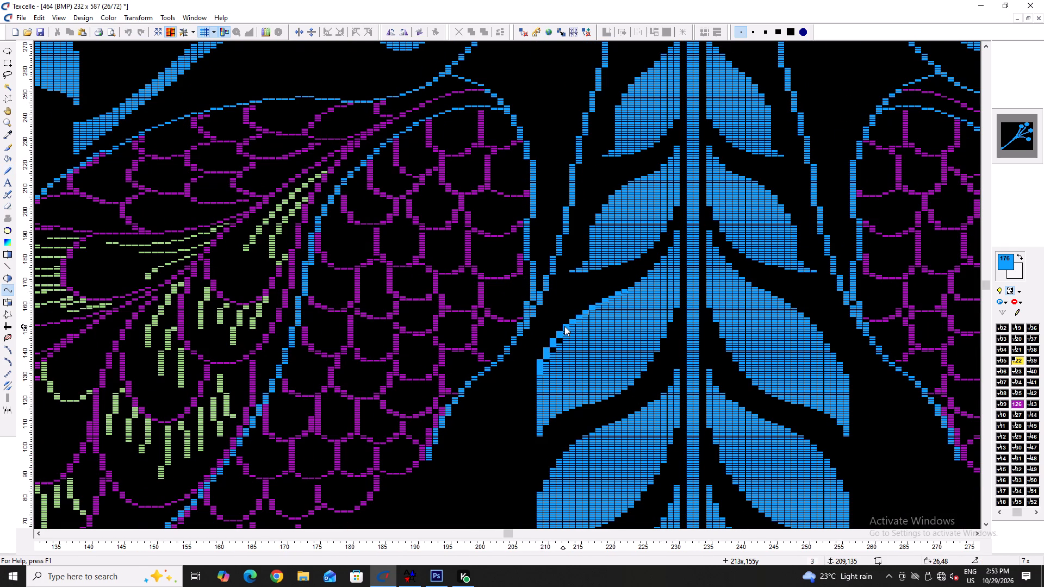
{"action": "left_click", "coordinate": [564, 326]}
{"action": "key", "text": "space"}
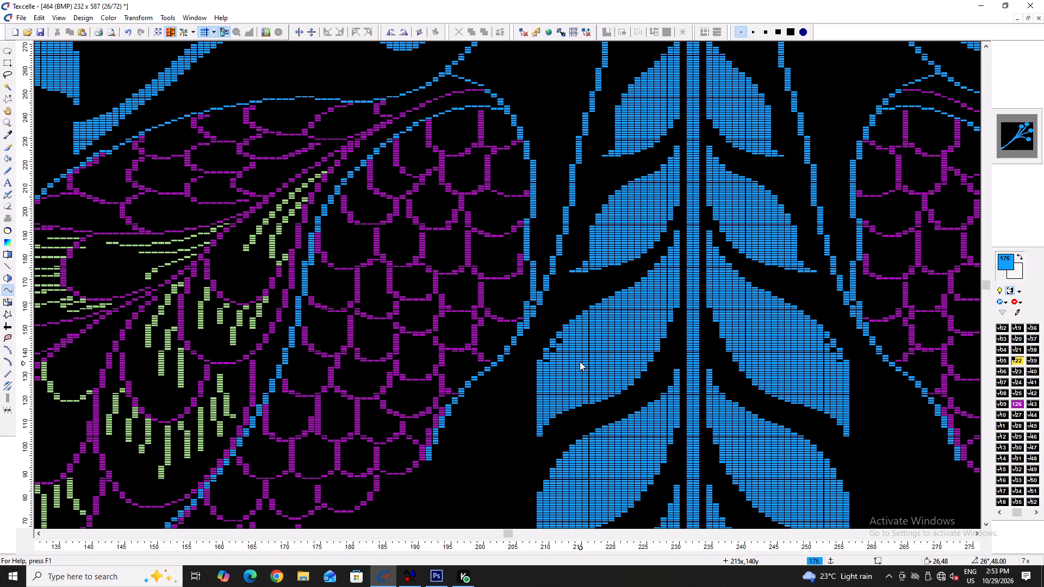
Fill the black gaps between the new curve and the third left leaf with blue using the pencil.
{"action": "key", "text": "x"}
{"action": "left_click_drag", "start_coordinate": [564, 336], "coordinate": [546, 364]}
{"action": "left_click", "coordinate": [546, 363]}
{"action": "left_click_drag", "start_coordinate": [546, 361], "coordinate": [550, 352]}
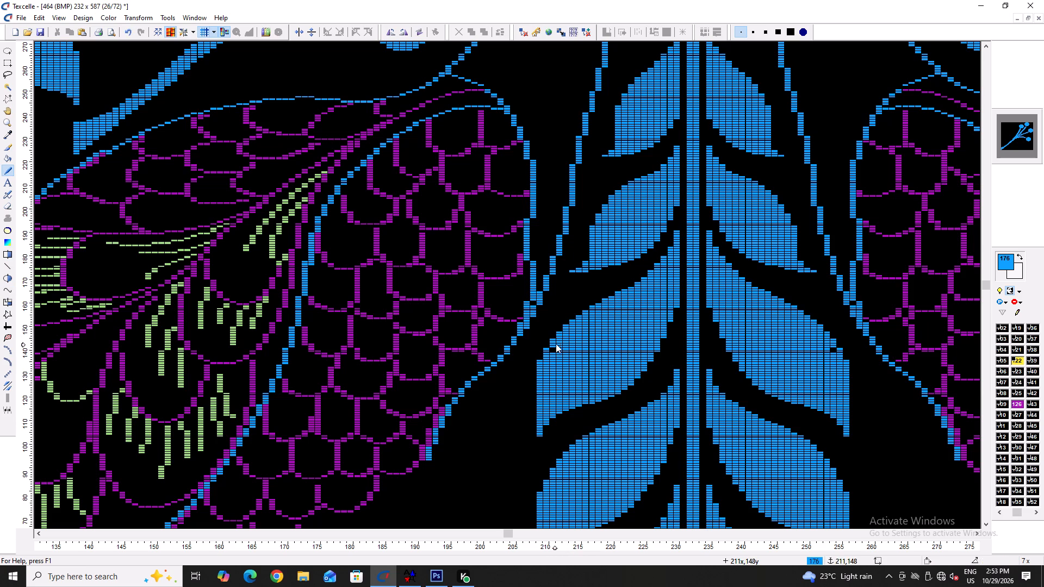
{"action": "left_click", "coordinate": [555, 344]}
{"action": "left_click_drag", "start_coordinate": [557, 344], "coordinate": [554, 358]}
{"action": "left_click_drag", "start_coordinate": [554, 353], "coordinate": [553, 346]}
Even out the third left leaf's new edge by removing excess blue cells from the tops of columns 209 to 213.
{"action": "scroll", "coordinate": [555, 347], "scroll_direction": "down", "scroll_amount": 4, "text": "ctrl"}
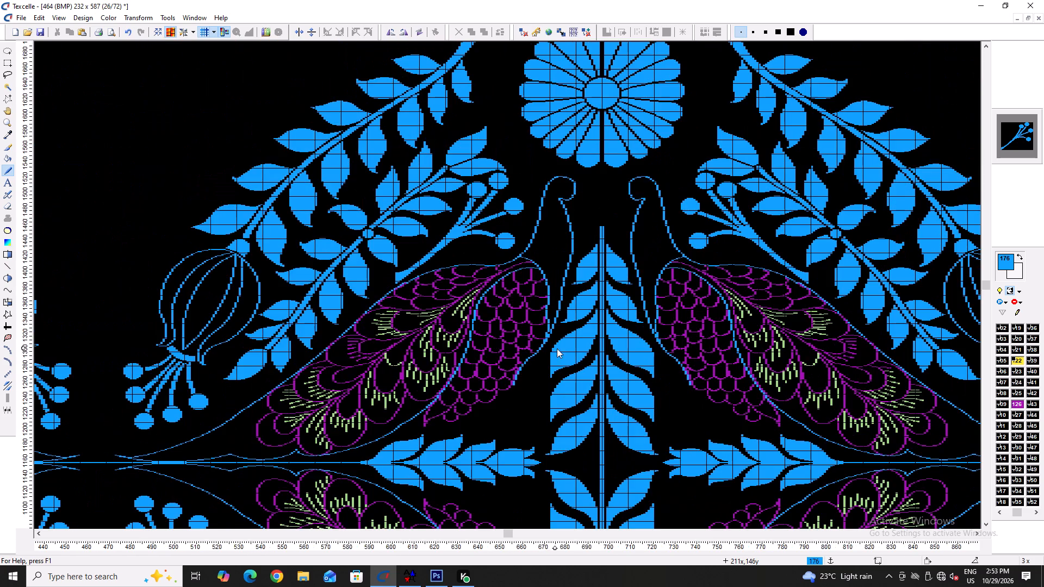
{"action": "scroll", "coordinate": [576, 353], "scroll_direction": "up", "scroll_amount": 5, "text": "ctrl"}
{"action": "scroll", "coordinate": [471, 344], "scroll_direction": "up", "scroll_amount": 3, "text": "ctrl"}
{"action": "right_click", "coordinate": [516, 347]}
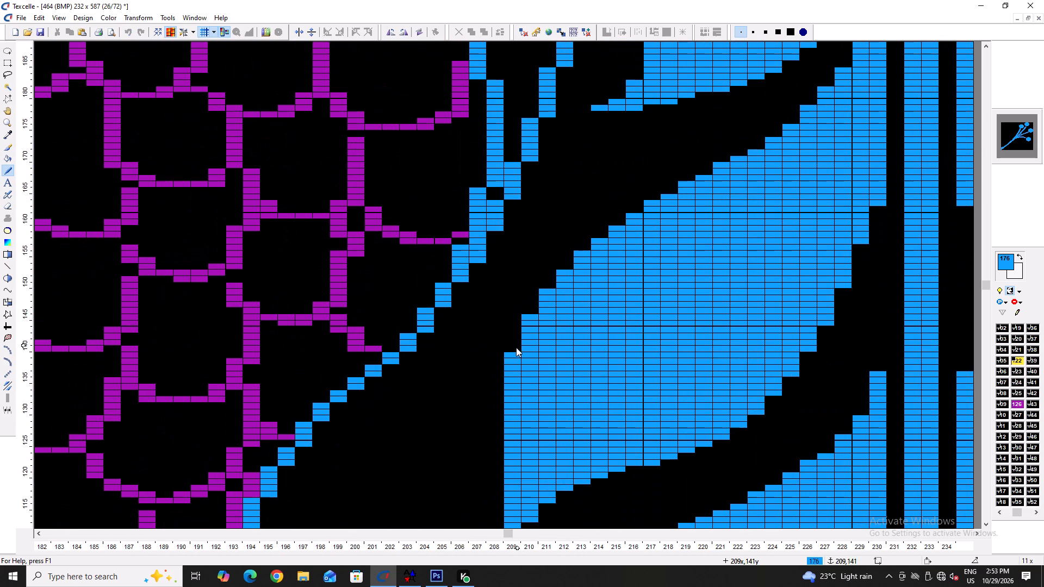
{"action": "right_click", "coordinate": [526, 317]}
{"action": "right_click", "coordinate": [526, 317]}
{"action": "right_click", "coordinate": [543, 293]}
{"action": "right_click", "coordinate": [543, 293]}
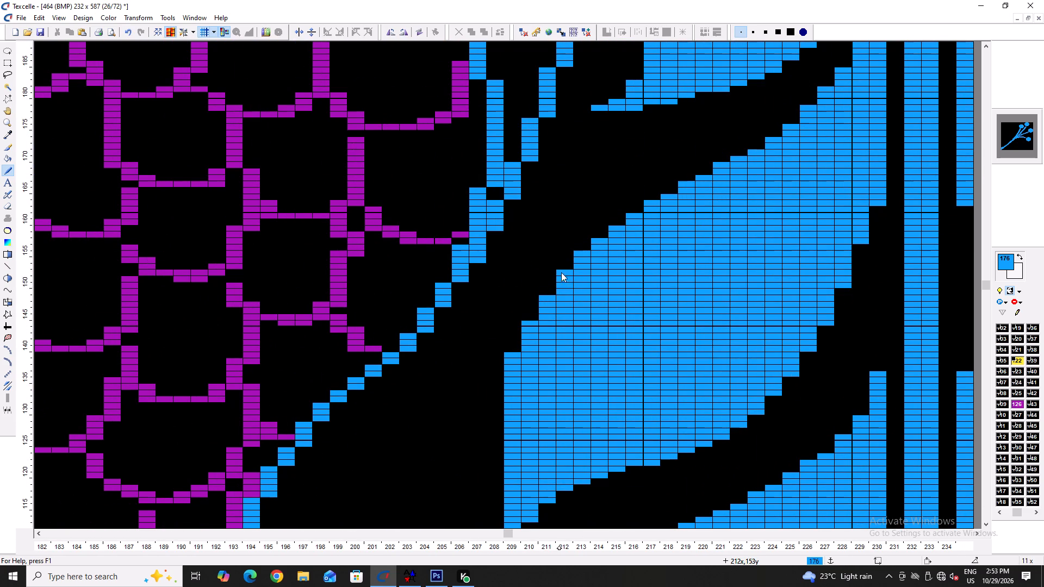
{"action": "right_click", "coordinate": [563, 271]}
{"action": "right_click", "coordinate": [563, 271]}
{"action": "right_click", "coordinate": [577, 253]}
{"action": "scroll", "coordinate": [572, 283], "scroll_direction": "down", "scroll_amount": 5, "text": "ctrl"}
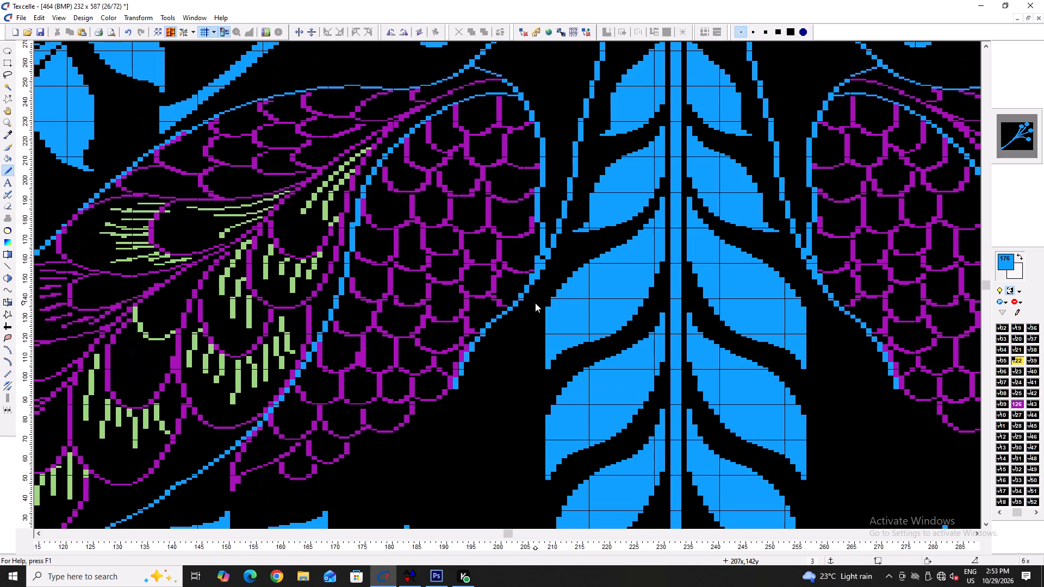
Compare the peacock and leaf outlines with the shaded reference drawing, showing its colours and hiding them again.
{"action": "scroll", "coordinate": [535, 303], "scroll_direction": "down", "scroll_amount": 2, "text": "ctrl"}
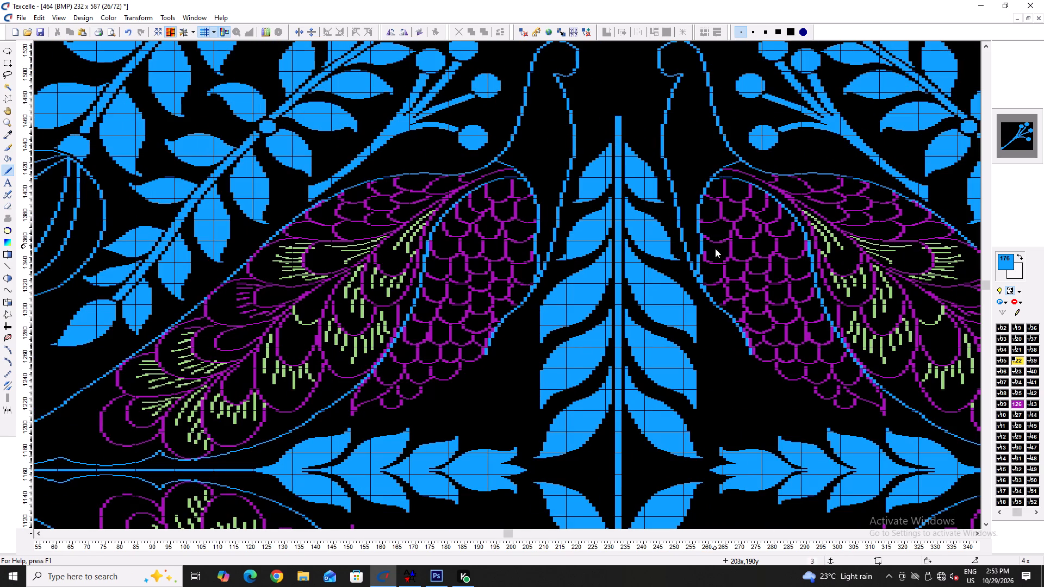
{"action": "scroll", "coordinate": [633, 305], "scroll_direction": "down", "scroll_amount": 2, "text": "ctrl"}
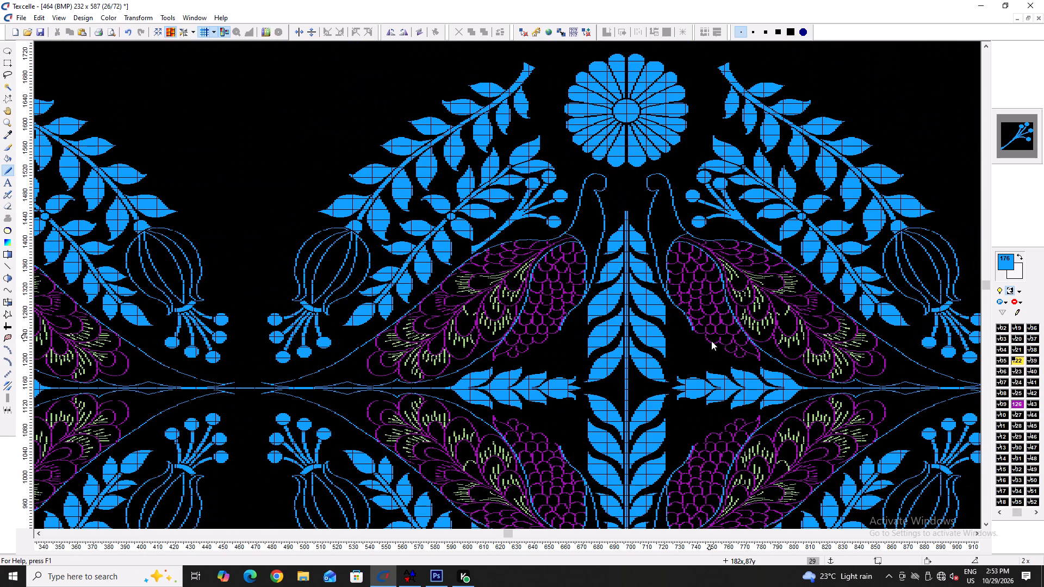
{"action": "scroll", "coordinate": [626, 288], "scroll_direction": "up", "scroll_amount": 10, "text": "ctrl"}
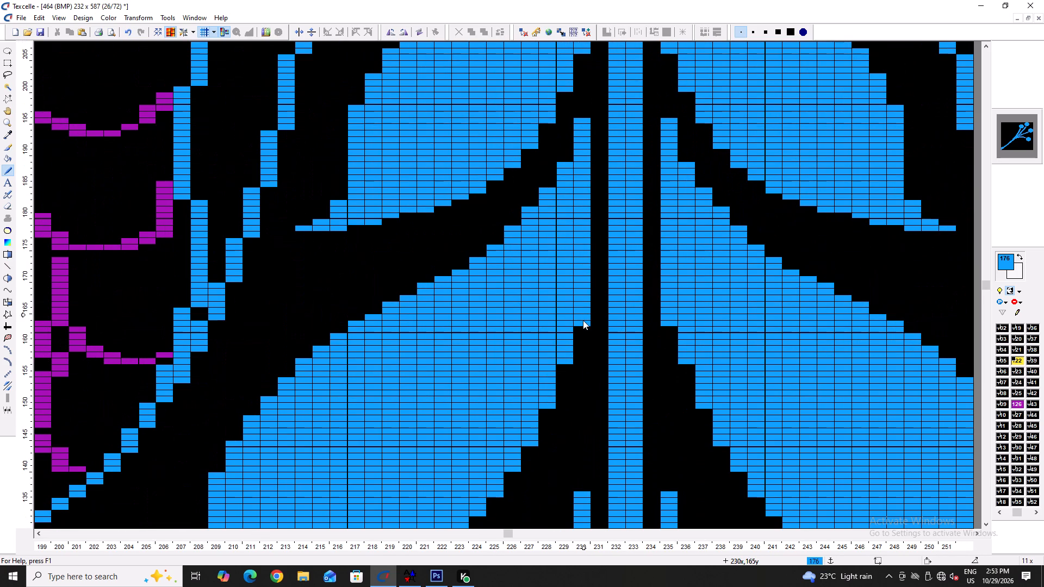
{"action": "right_click", "coordinate": [583, 320]}
{"action": "scroll", "coordinate": [584, 317], "scroll_direction": "down", "scroll_amount": 6, "text": "ctrl"}
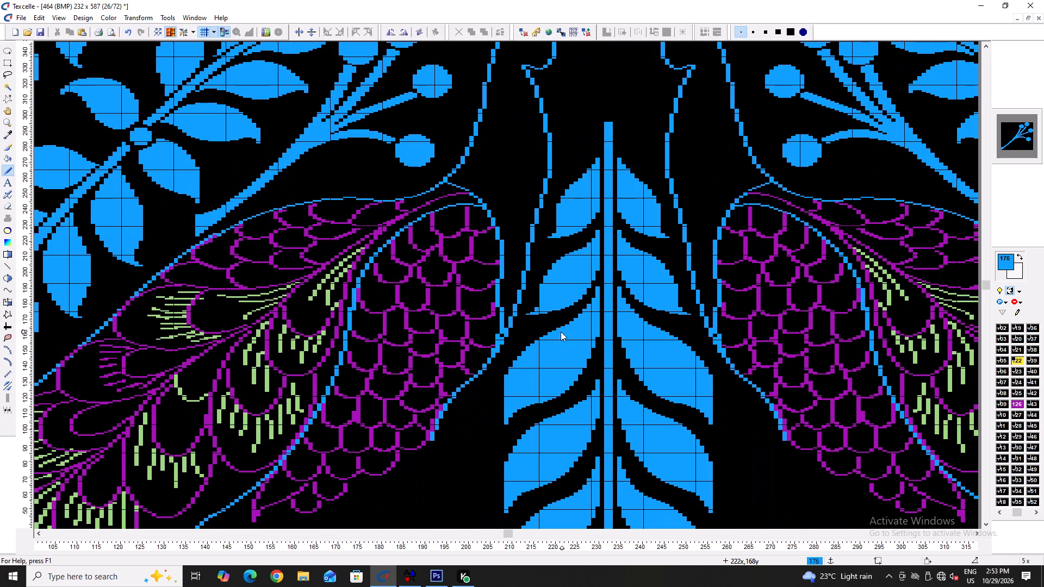
{"action": "scroll", "coordinate": [541, 355], "scroll_direction": "down", "scroll_amount": 2}
{"action": "scroll", "coordinate": [474, 349], "scroll_direction": "down", "scroll_amount": 2, "text": "ctrl"}
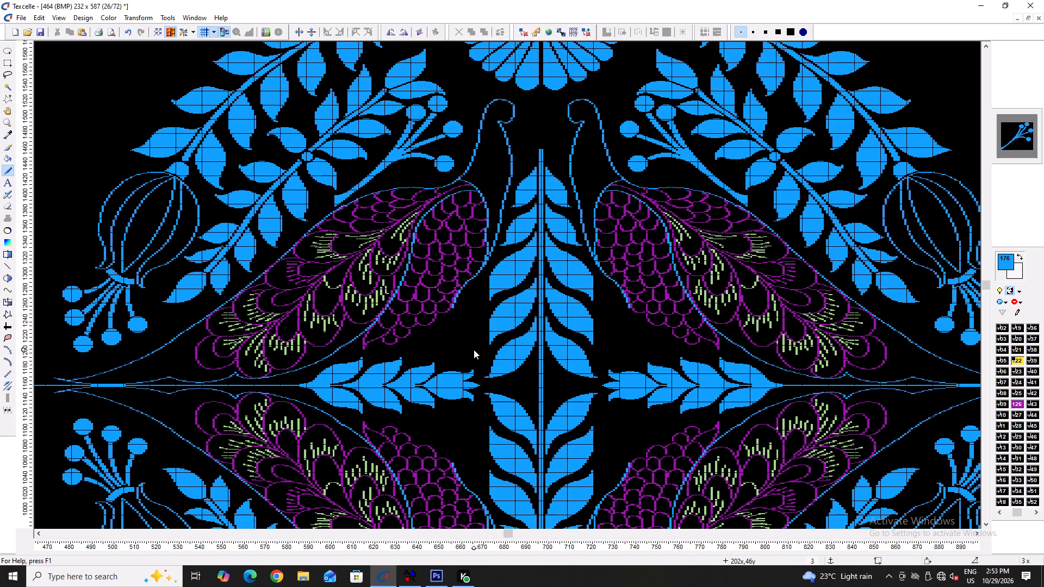
{"action": "left_click", "coordinate": [1011, 290]}
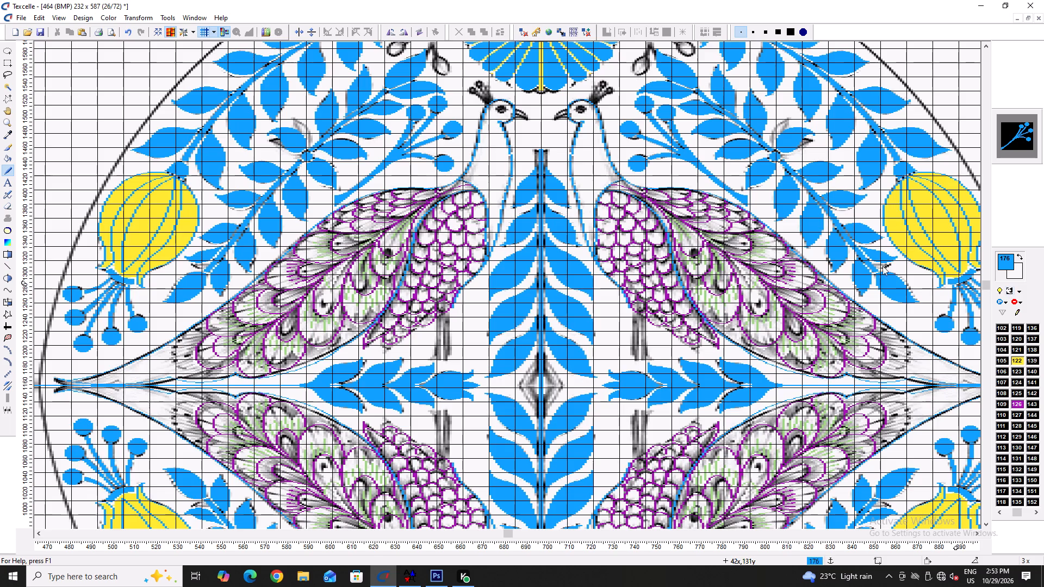
{"action": "scroll", "coordinate": [286, 297], "scroll_direction": "up", "scroll_amount": 8, "text": "ctrl"}
{"action": "key", "text": "space"}
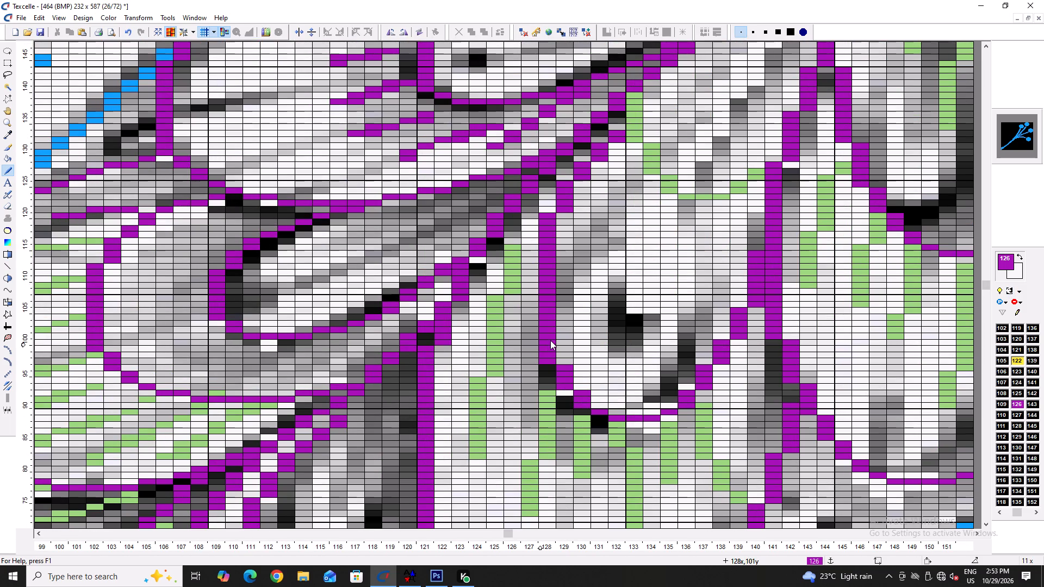
{"action": "type", "text": "x"}
{"action": "scroll", "coordinate": [515, 330], "scroll_direction": "down", "scroll_amount": 4, "text": "ctrl"}
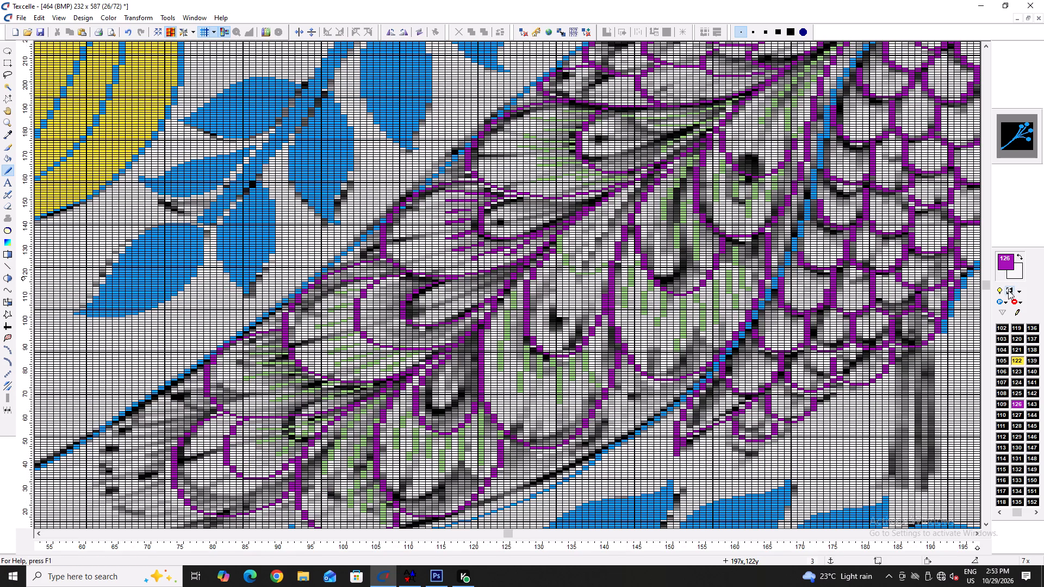
{"action": "left_click", "coordinate": [1008, 290]}
Pick up blue 176 and extend the upper-left edge of the branch leaf at columns 129 to 139 on columns 129 to 131.
{"action": "scroll", "coordinate": [548, 352], "scroll_direction": "down", "scroll_amount": 1}
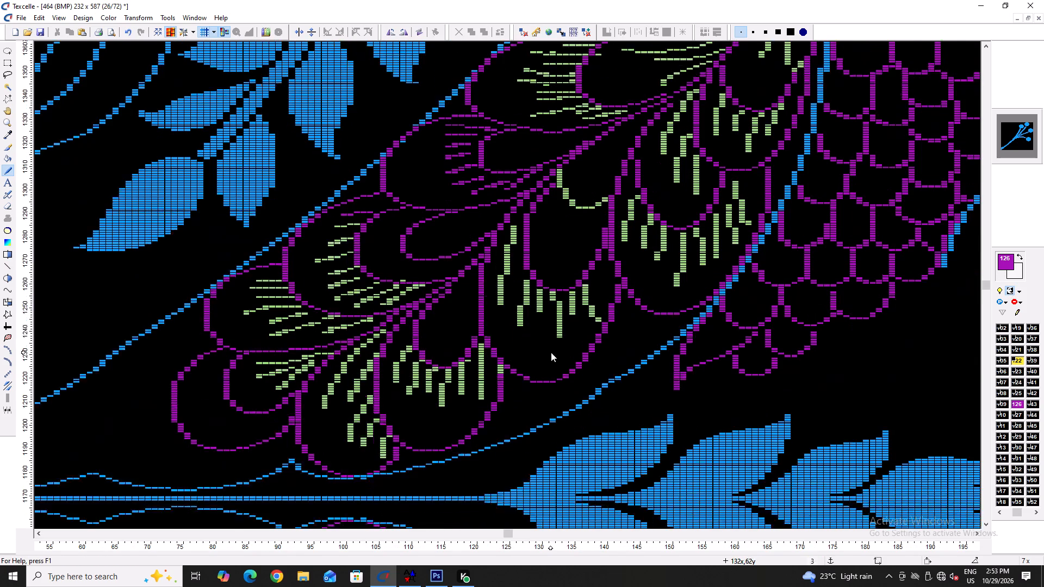
{"action": "scroll", "coordinate": [551, 352], "scroll_direction": "down", "scroll_amount": 1}
{"action": "scroll", "coordinate": [343, 367], "scroll_direction": "down", "scroll_amount": 2}
{"action": "scroll", "coordinate": [769, 359], "scroll_direction": "down", "scroll_amount": 7}
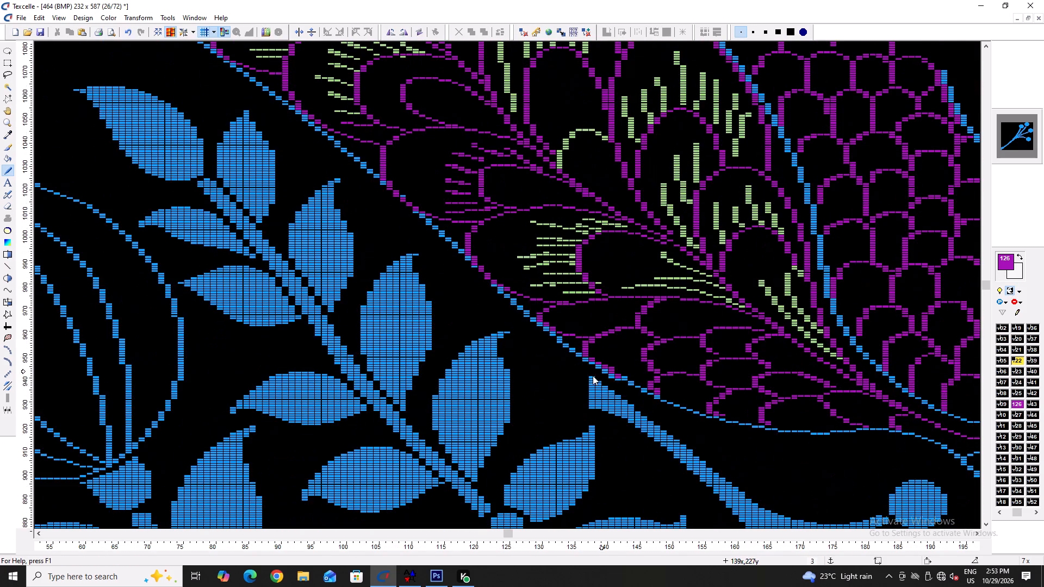
{"action": "scroll", "coordinate": [564, 390], "scroll_direction": "down", "scroll_amount": 3}
{"action": "scroll", "coordinate": [525, 304], "scroll_direction": "down", "scroll_amount": 1}
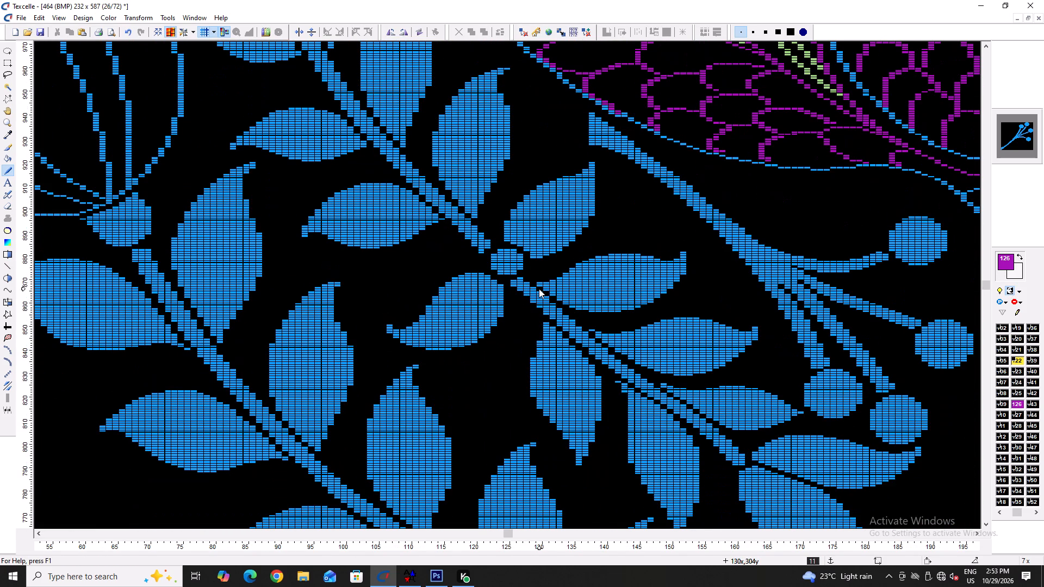
{"action": "scroll", "coordinate": [547, 391], "scroll_direction": "up", "scroll_amount": 3, "text": "ctrl"}
{"action": "key", "text": "space"}
{"action": "key", "text": "x"}
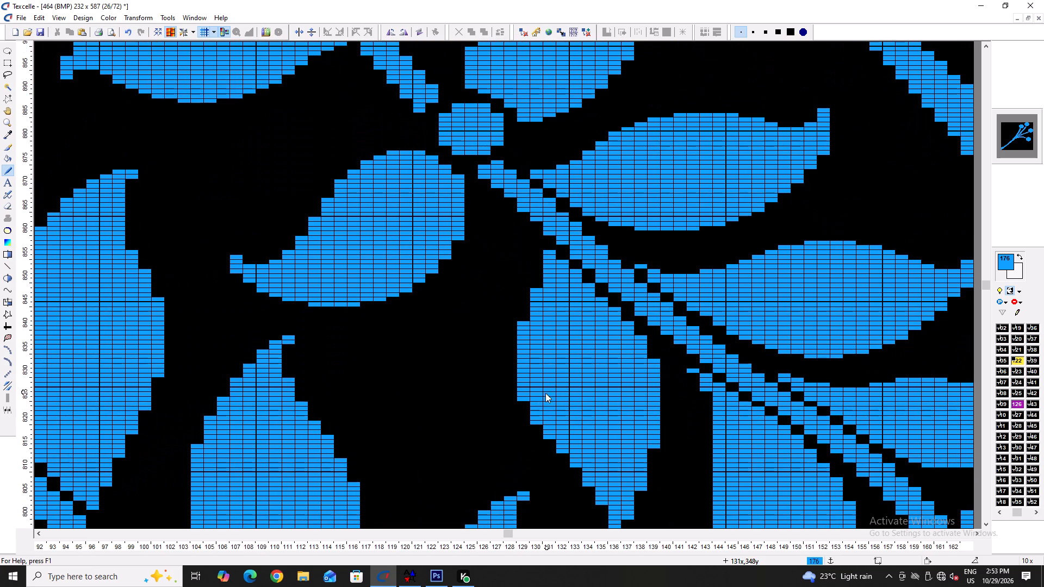
{"action": "scroll", "coordinate": [532, 321], "scroll_direction": "up", "scroll_amount": 2, "text": "ctrl"}
{"action": "left_click_drag", "start_coordinate": [514, 283], "coordinate": [515, 299]}
{"action": "left_click_drag", "start_coordinate": [544, 211], "coordinate": [545, 231]}
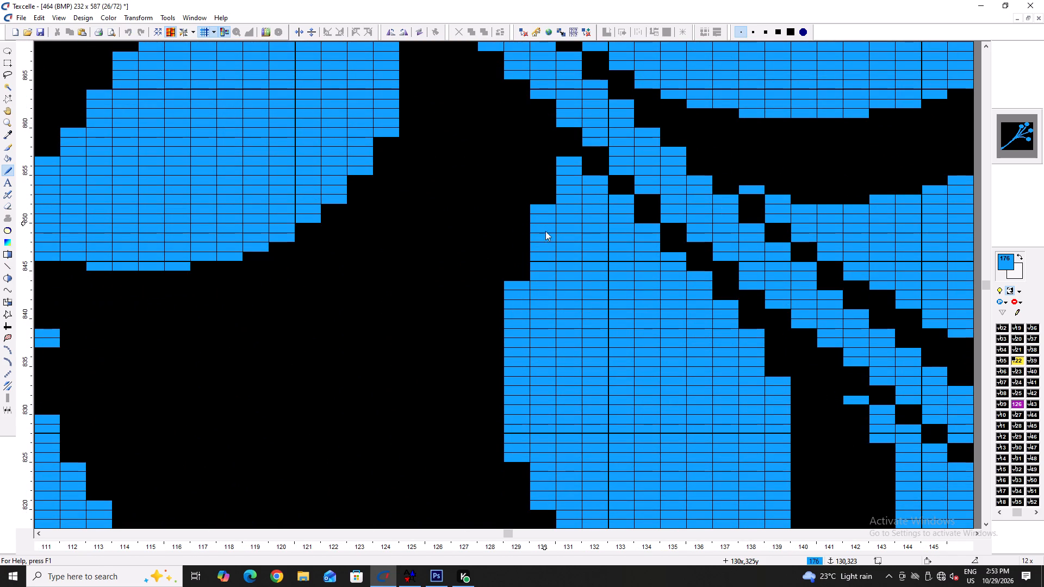
{"action": "left_click_drag", "start_coordinate": [545, 231], "coordinate": [546, 238]}
{"action": "scroll", "coordinate": [551, 267], "scroll_direction": "up", "scroll_amount": 2}
{"action": "left_click", "coordinate": [571, 267]}
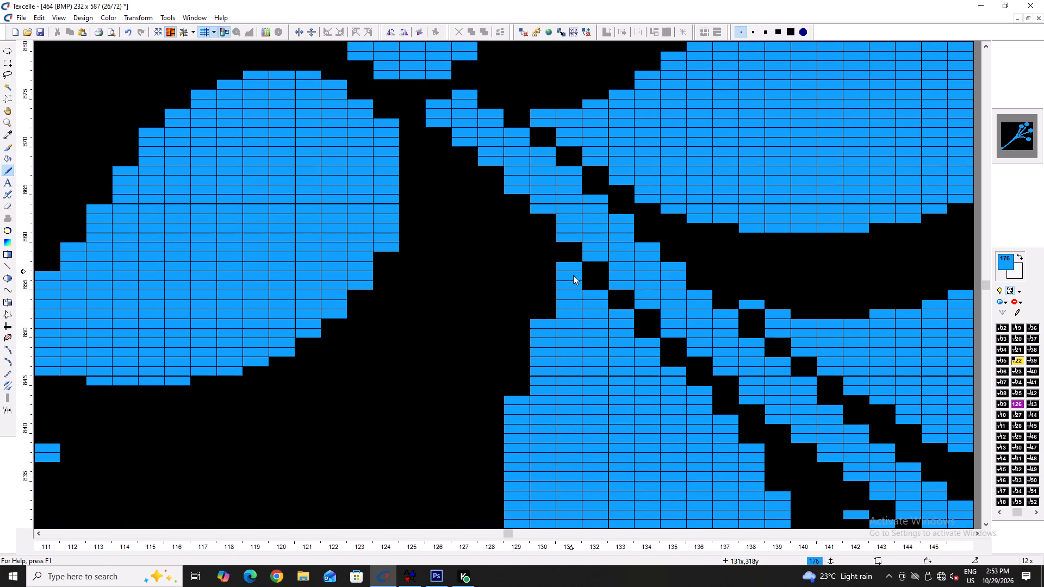
{"action": "left_click", "coordinate": [524, 388]}
{"action": "left_click", "coordinate": [524, 391]}
Smooth the same leaf's lower-left edge by trimming the bottom cells of columns 129 and 130.
{"action": "scroll", "coordinate": [493, 364], "scroll_direction": "down", "scroll_amount": 3, "text": "ctrl"}
{"action": "scroll", "coordinate": [517, 332], "scroll_direction": "down", "scroll_amount": 1}
{"action": "scroll", "coordinate": [515, 337], "scroll_direction": "up", "scroll_amount": 4, "text": "ctrl"}
{"action": "right_click", "coordinate": [473, 417]}
{"action": "scroll", "coordinate": [476, 396], "scroll_direction": "down", "scroll_amount": 2}
{"action": "right_click", "coordinate": [487, 365]}
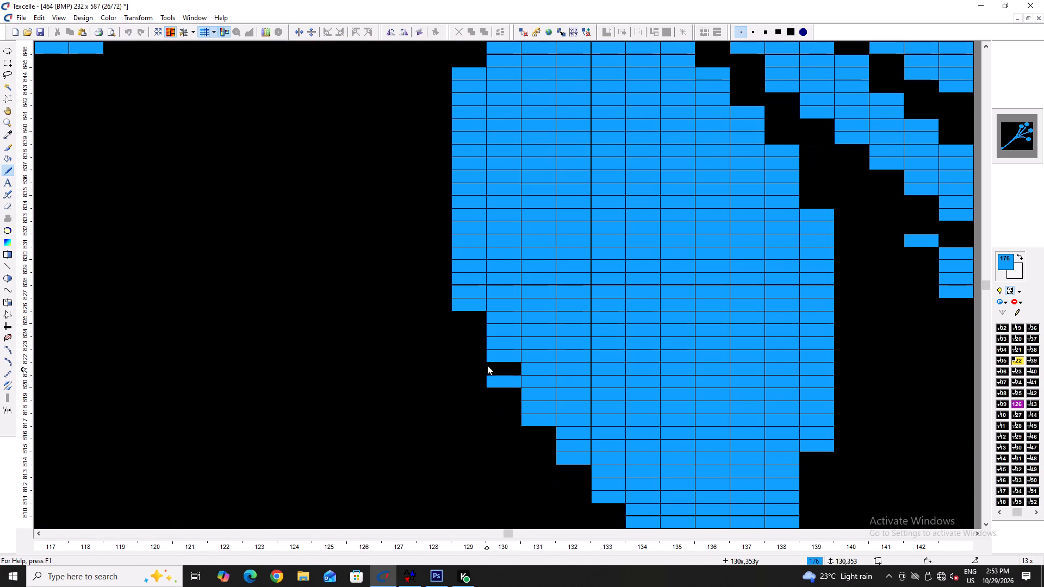
{"action": "right_click", "coordinate": [495, 373]}
{"action": "right_click", "coordinate": [499, 381]}
{"action": "left_click", "coordinate": [502, 369]}
Trim the top cell of column 115 on the upper-left edge of the leaf at columns 107 to 124.
{"action": "scroll", "coordinate": [517, 373], "scroll_direction": "down", "scroll_amount": 2}
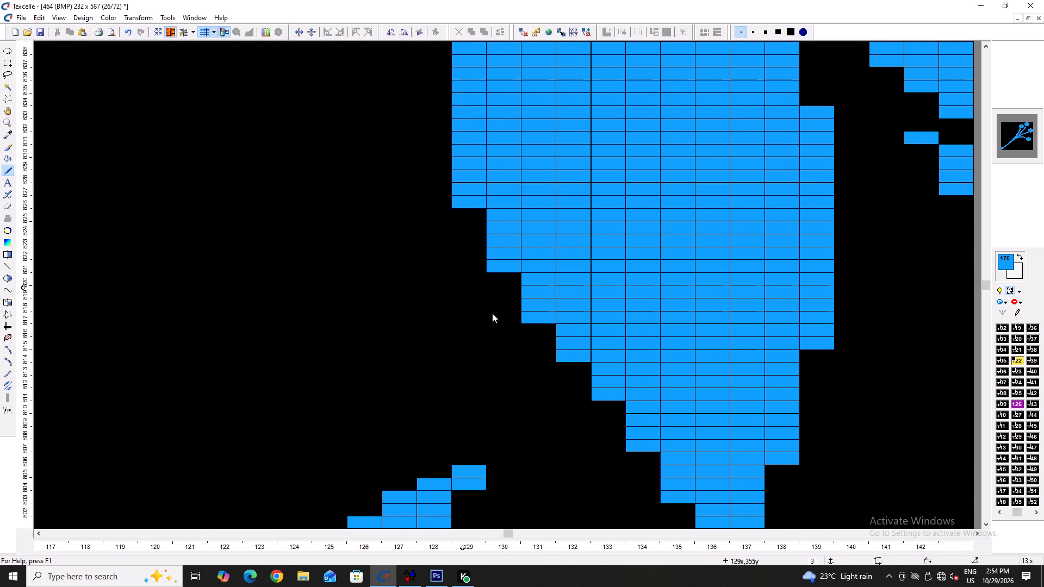
{"action": "scroll", "coordinate": [712, 414], "scroll_direction": "down", "scroll_amount": 3}
{"action": "scroll", "coordinate": [718, 405], "scroll_direction": "down", "scroll_amount": 4, "text": "ctrl"}
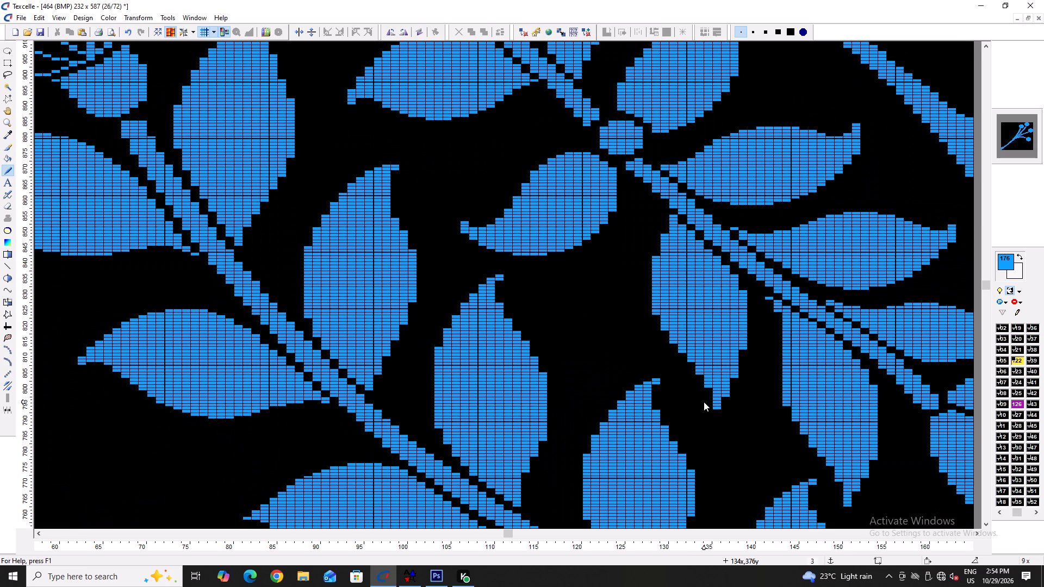
{"action": "scroll", "coordinate": [531, 168], "scroll_direction": "up", "scroll_amount": 4, "text": "ctrl"}
{"action": "right_click", "coordinate": [541, 149]}
{"action": "right_click", "coordinate": [541, 149]}
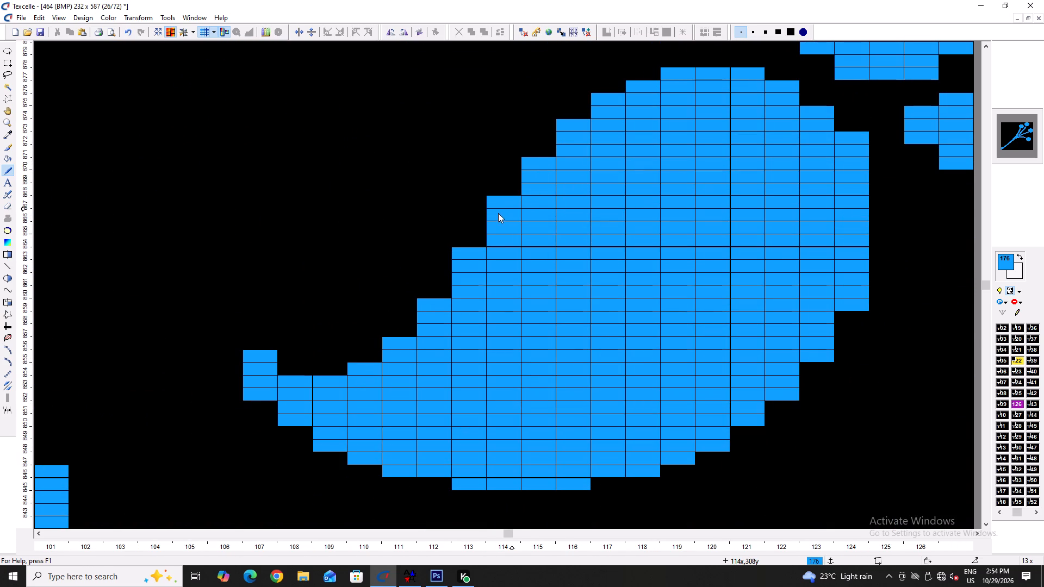
Smooth the lower edge of the leaf at columns 94 to 114, filling columns 94 to 96 and trimming excess cells on columns 98 to 107.
{"action": "scroll", "coordinate": [392, 368], "scroll_direction": "down", "scroll_amount": 5, "text": "ctrl"}
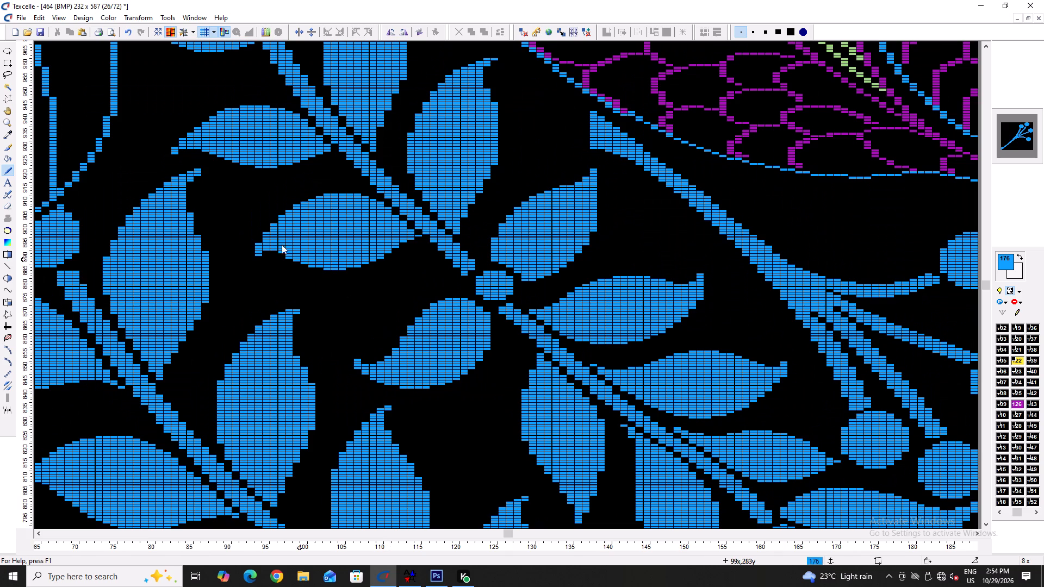
{"action": "scroll", "coordinate": [262, 248], "scroll_direction": "up", "scroll_amount": 5, "text": "ctrl"}
{"action": "left_click_drag", "start_coordinate": [274, 235], "coordinate": [340, 237]}
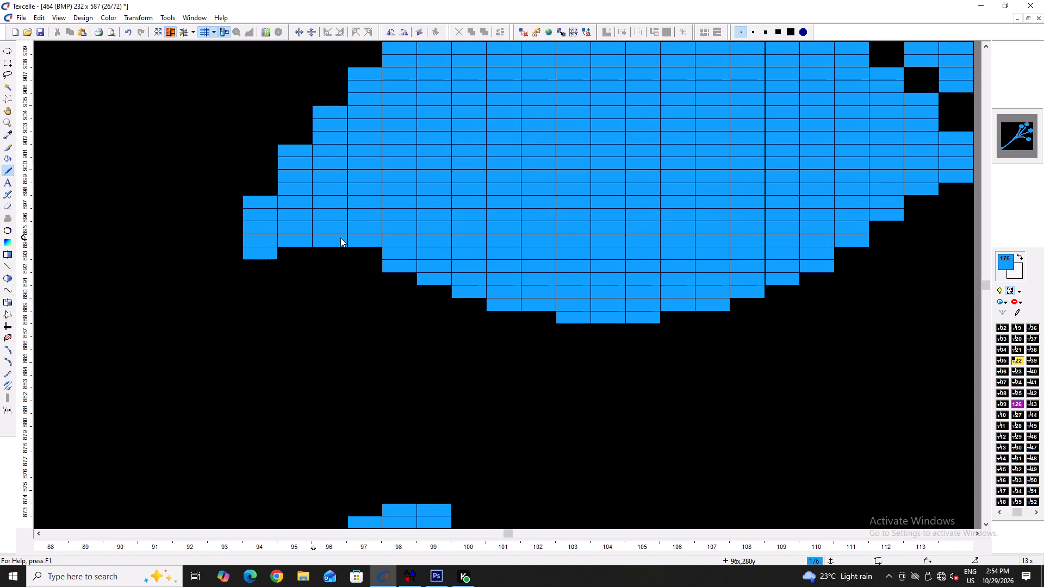
{"action": "right_click", "coordinate": [389, 262]}
{"action": "right_click", "coordinate": [390, 264]}
{"action": "right_click", "coordinate": [431, 277]}
{"action": "right_click", "coordinate": [431, 278]}
{"action": "right_click", "coordinate": [464, 291]}
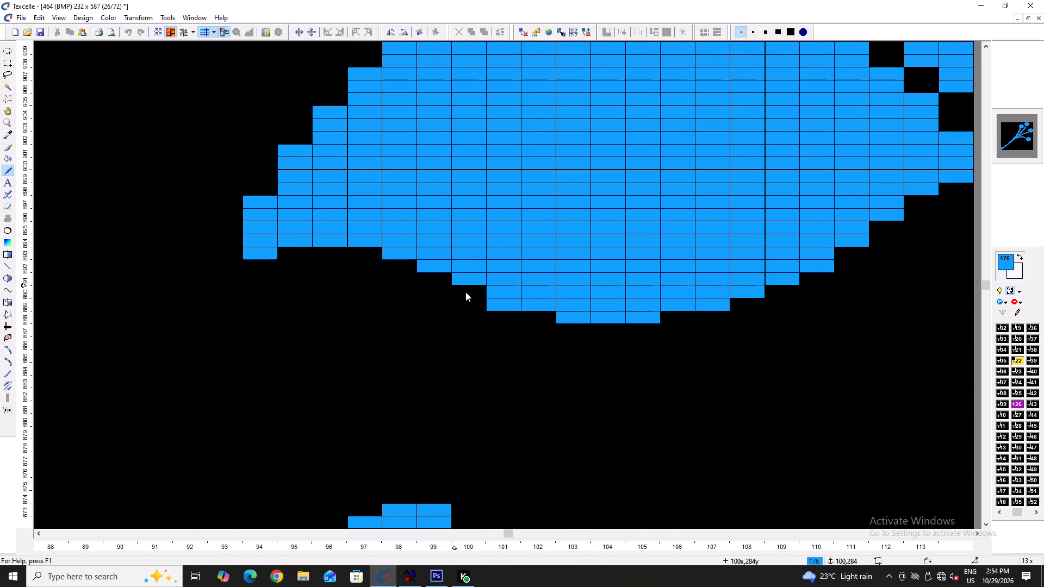
{"action": "right_click", "coordinate": [493, 302]}
{"action": "right_click", "coordinate": [493, 303]}
{"action": "right_click_drag", "start_coordinate": [554, 316], "coordinate": [649, 319]}
{"action": "right_click", "coordinate": [650, 319]}
{"action": "right_click", "coordinate": [532, 303]}
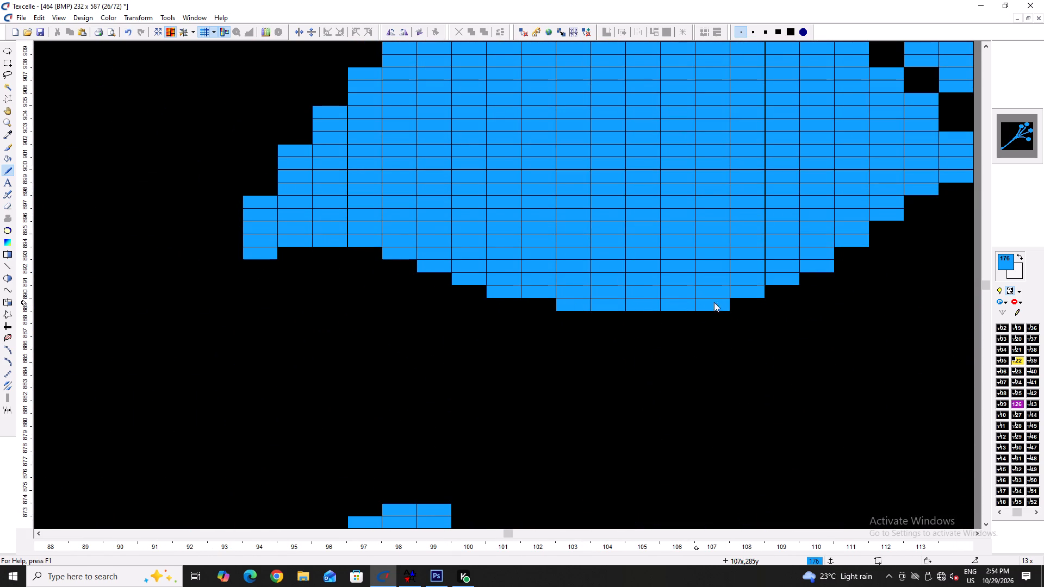
{"action": "right_click", "coordinate": [718, 302]}
Even out the same leaf's rounded top by removing the top cells of columns 103 and 107.
{"action": "scroll", "coordinate": [513, 278], "scroll_direction": "down", "scroll_amount": 6, "text": "ctrl"}
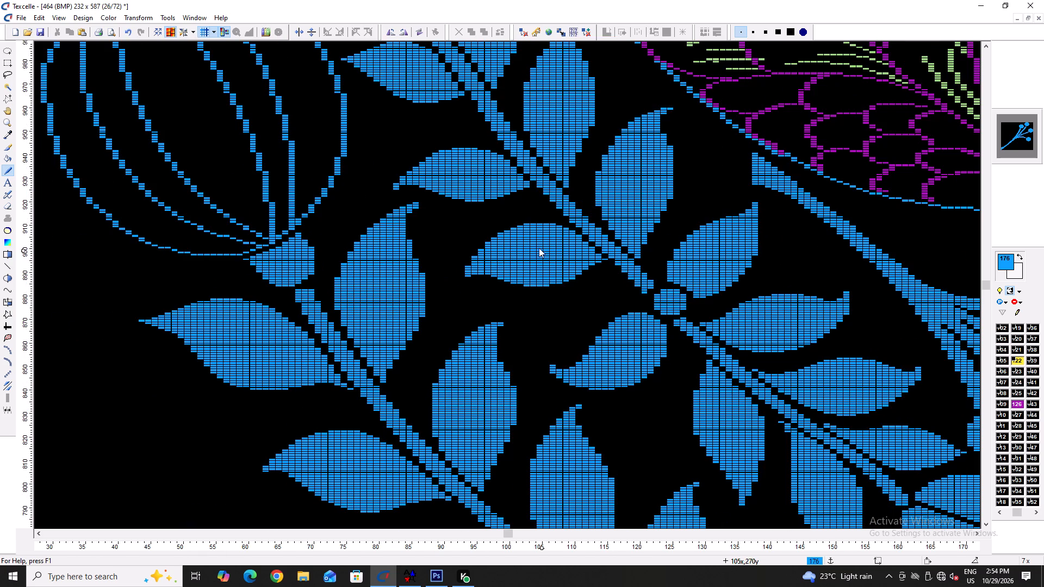
{"action": "scroll", "coordinate": [530, 227], "scroll_direction": "up", "scroll_amount": 6, "text": "ctrl"}
{"action": "right_click", "coordinate": [526, 203]}
{"action": "right_click", "coordinate": [526, 203]}
{"action": "right_click", "coordinate": [690, 201]}
{"action": "right_click", "coordinate": [690, 201]}
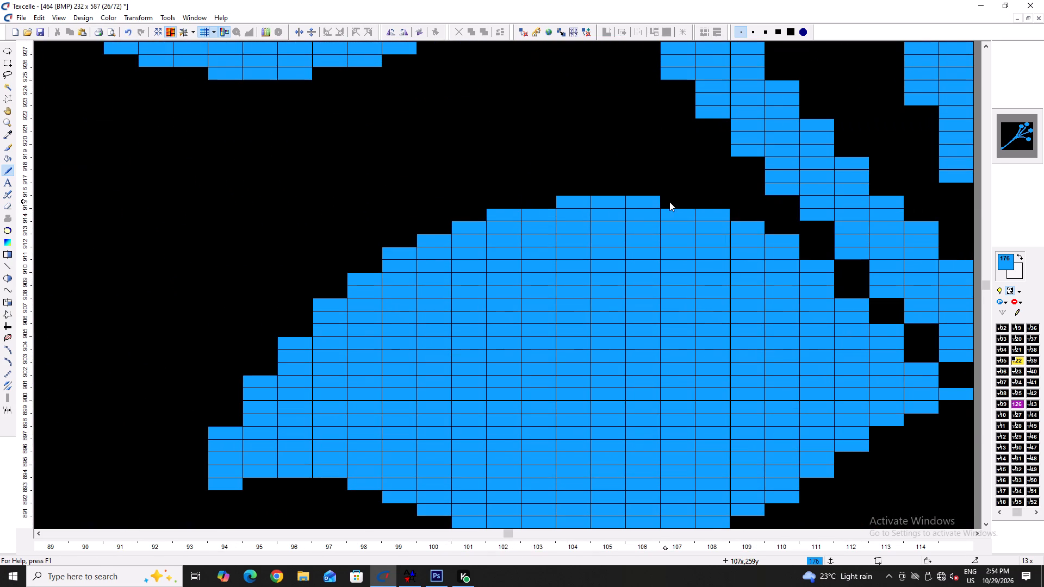
Widen the narrow leaf at columns 69 to 86 along its lower edge with a blue line and fill the gaps behind it.
{"action": "scroll", "coordinate": [591, 217], "scroll_direction": "down", "scroll_amount": 6, "text": "ctrl"}
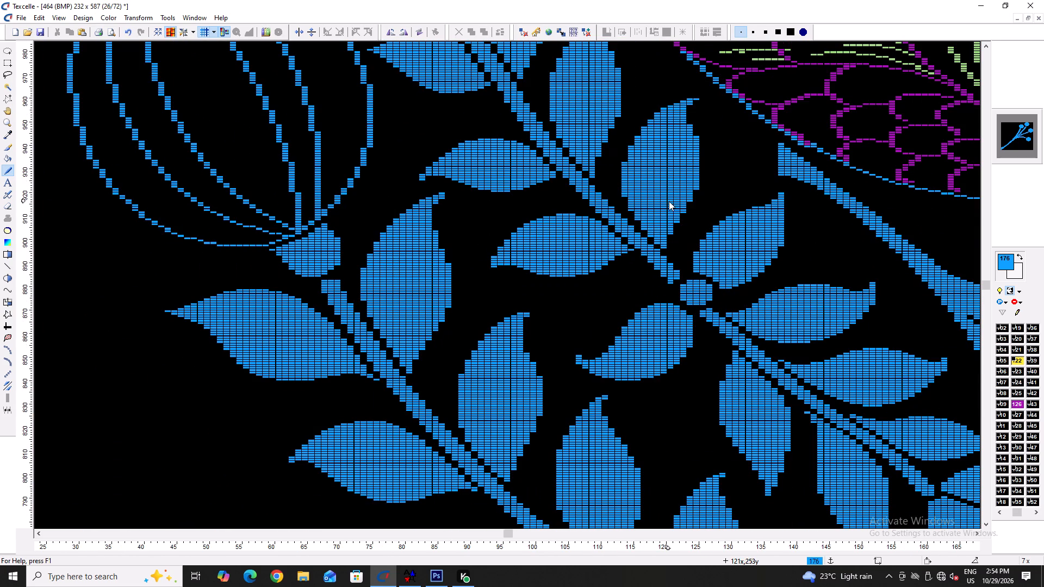
{"action": "scroll", "coordinate": [670, 202], "scroll_direction": "up", "scroll_amount": 4}
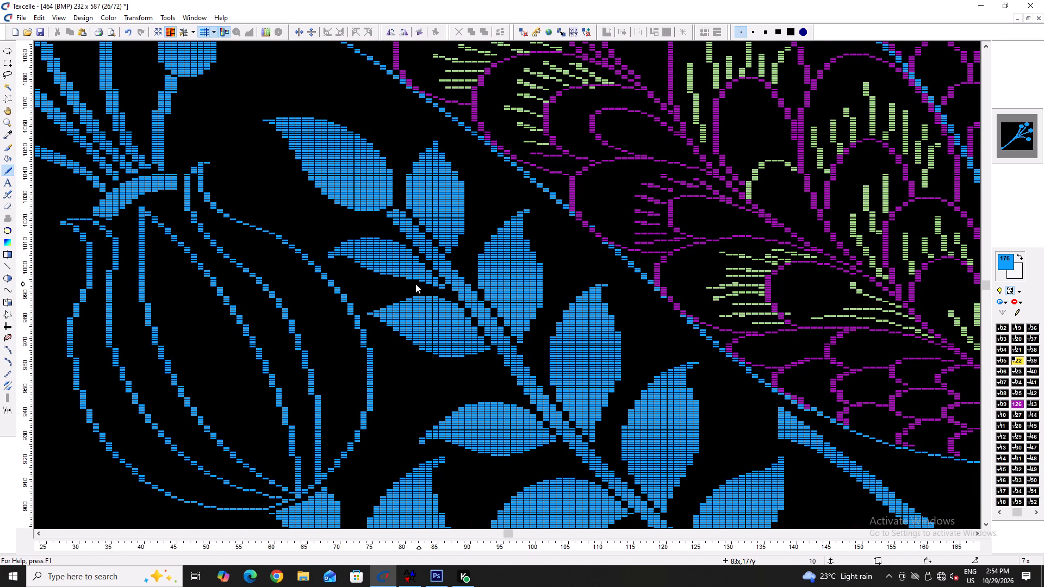
{"action": "scroll", "coordinate": [390, 274], "scroll_direction": "up", "scroll_amount": 4, "text": "ctrl"}
{"action": "left_click_drag", "start_coordinate": [293, 226], "coordinate": [318, 261]}
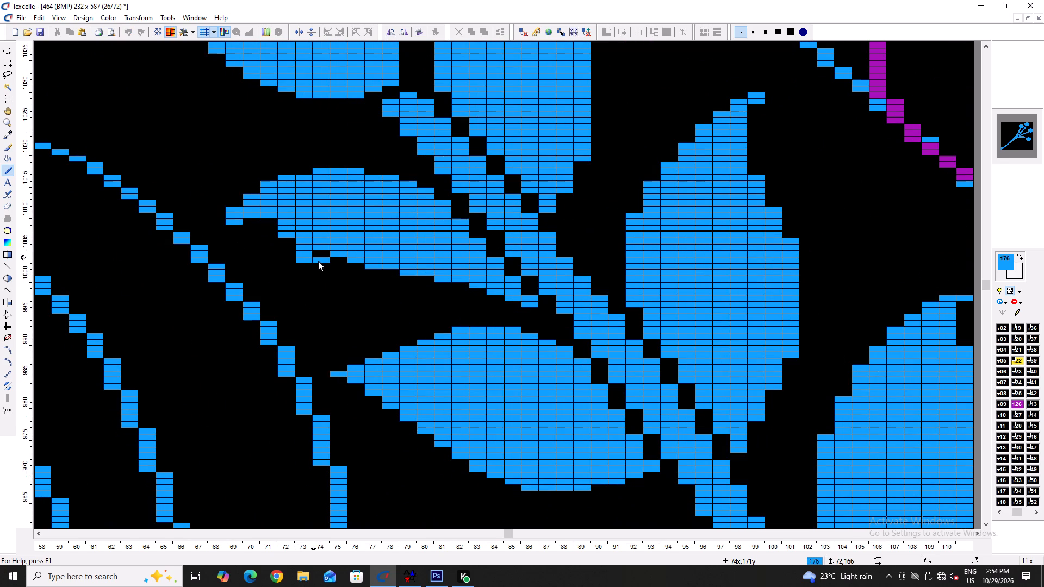
{"action": "left_click_drag", "start_coordinate": [318, 261], "coordinate": [508, 307]}
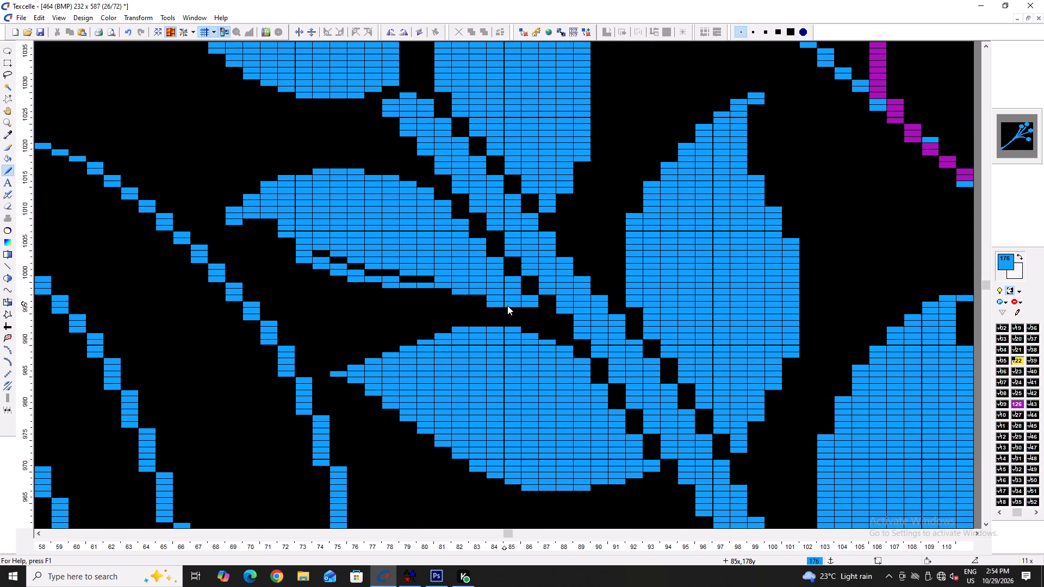
{"action": "right_click", "coordinate": [498, 305]}
{"action": "right_click", "coordinate": [498, 305]}
{"action": "left_click_drag", "start_coordinate": [473, 288], "coordinate": [334, 257]}
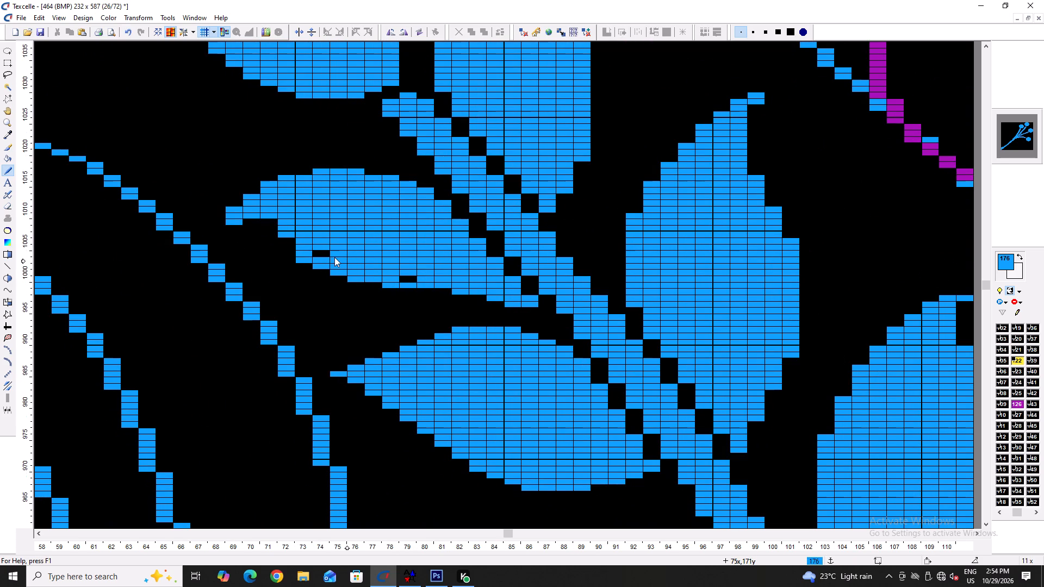
{"action": "left_click_drag", "start_coordinate": [419, 278], "coordinate": [390, 279]}
{"action": "left_click", "coordinate": [388, 278]}
{"action": "left_click_drag", "start_coordinate": [333, 258], "coordinate": [326, 254]}
{"action": "left_click", "coordinate": [326, 254]}
Trim the narrow leaf's new lower edge into even steps on columns 72 to 78.
{"action": "right_click", "coordinate": [303, 258]}
{"action": "right_click", "coordinate": [303, 258]}
{"action": "right_click", "coordinate": [303, 258]}
{"action": "right_click", "coordinate": [302, 253]}
{"action": "right_click", "coordinate": [302, 253]}
{"action": "right_click", "coordinate": [284, 235]}
{"action": "right_click", "coordinate": [284, 235]}
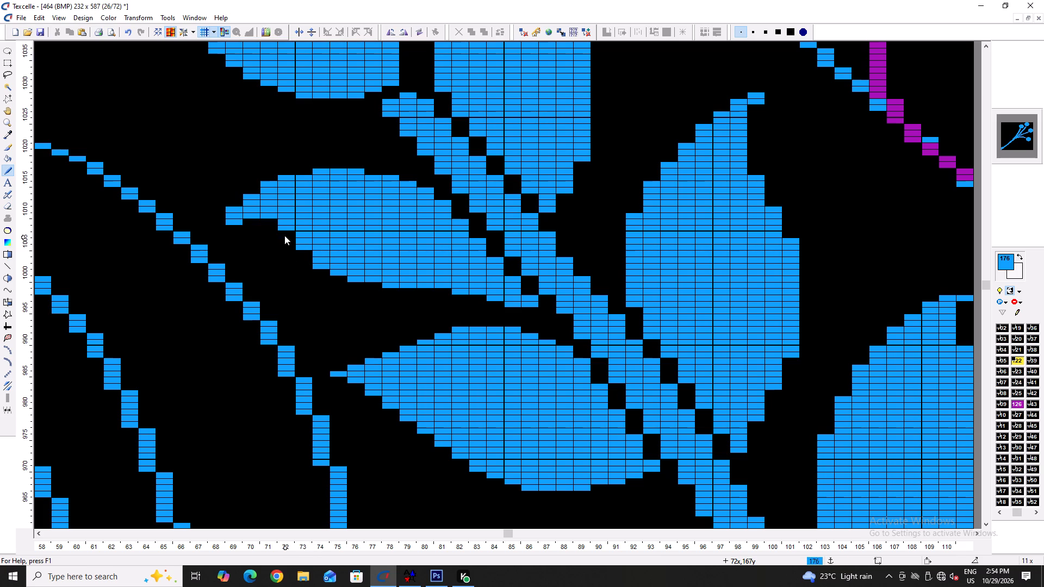
{"action": "right_click", "coordinate": [313, 267]}
{"action": "right_click", "coordinate": [313, 267]}
{"action": "right_click", "coordinate": [301, 247]}
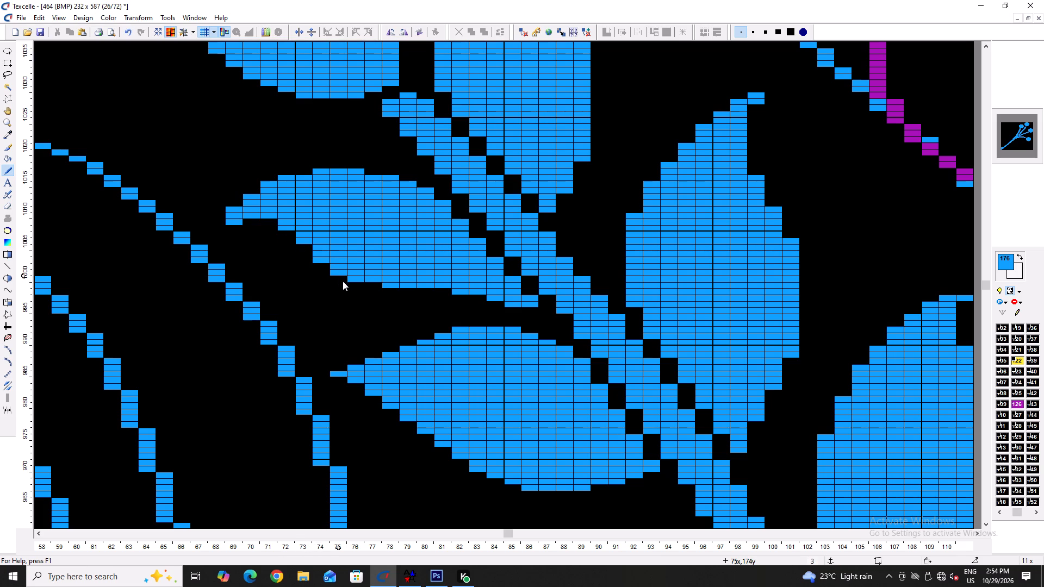
{"action": "right_click", "coordinate": [318, 259]}
{"action": "right_click", "coordinate": [318, 259]}
{"action": "right_click", "coordinate": [330, 271]}
{"action": "right_click", "coordinate": [331, 272]}
{"action": "right_click", "coordinate": [347, 279]}
{"action": "right_click", "coordinate": [347, 279]}
{"action": "right_click", "coordinate": [359, 281]}
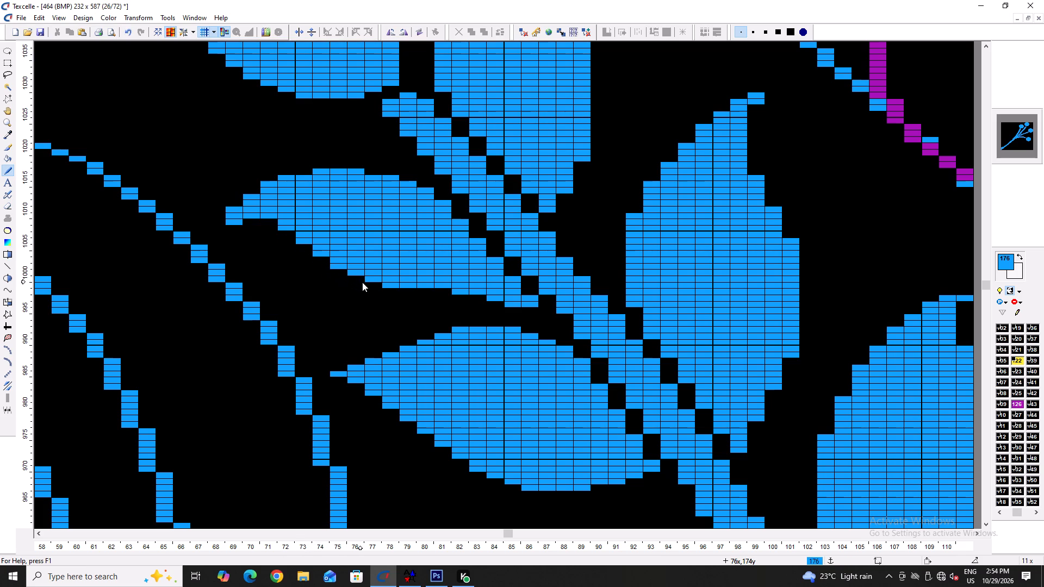
{"action": "right_click", "coordinate": [390, 286]}
{"action": "right_click", "coordinate": [390, 286]}
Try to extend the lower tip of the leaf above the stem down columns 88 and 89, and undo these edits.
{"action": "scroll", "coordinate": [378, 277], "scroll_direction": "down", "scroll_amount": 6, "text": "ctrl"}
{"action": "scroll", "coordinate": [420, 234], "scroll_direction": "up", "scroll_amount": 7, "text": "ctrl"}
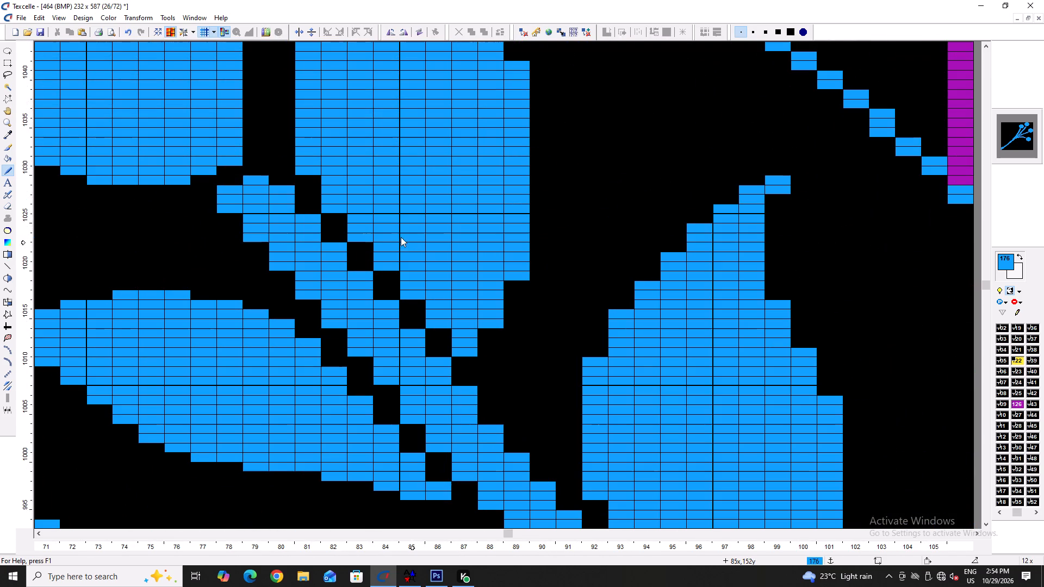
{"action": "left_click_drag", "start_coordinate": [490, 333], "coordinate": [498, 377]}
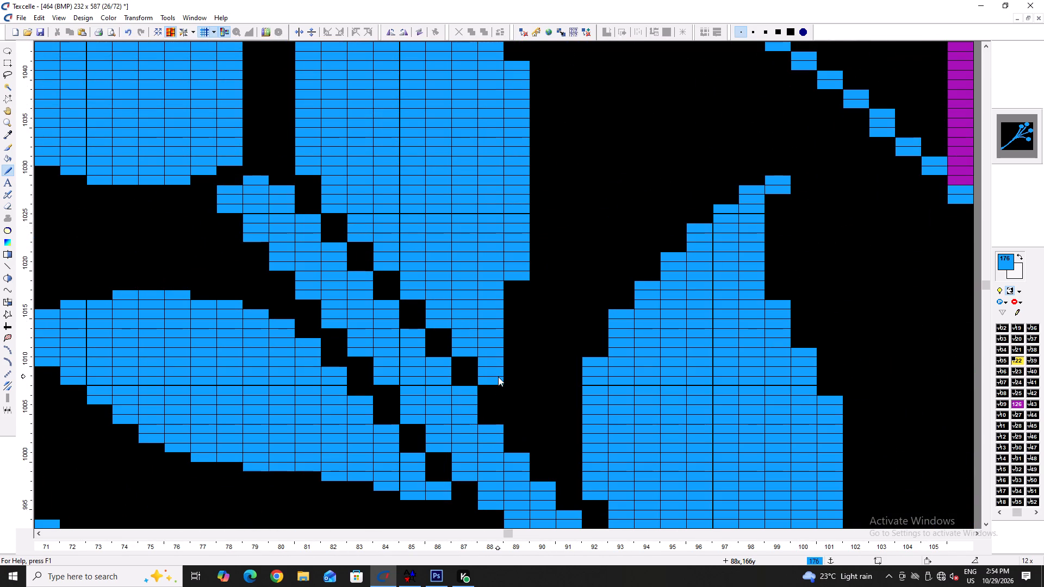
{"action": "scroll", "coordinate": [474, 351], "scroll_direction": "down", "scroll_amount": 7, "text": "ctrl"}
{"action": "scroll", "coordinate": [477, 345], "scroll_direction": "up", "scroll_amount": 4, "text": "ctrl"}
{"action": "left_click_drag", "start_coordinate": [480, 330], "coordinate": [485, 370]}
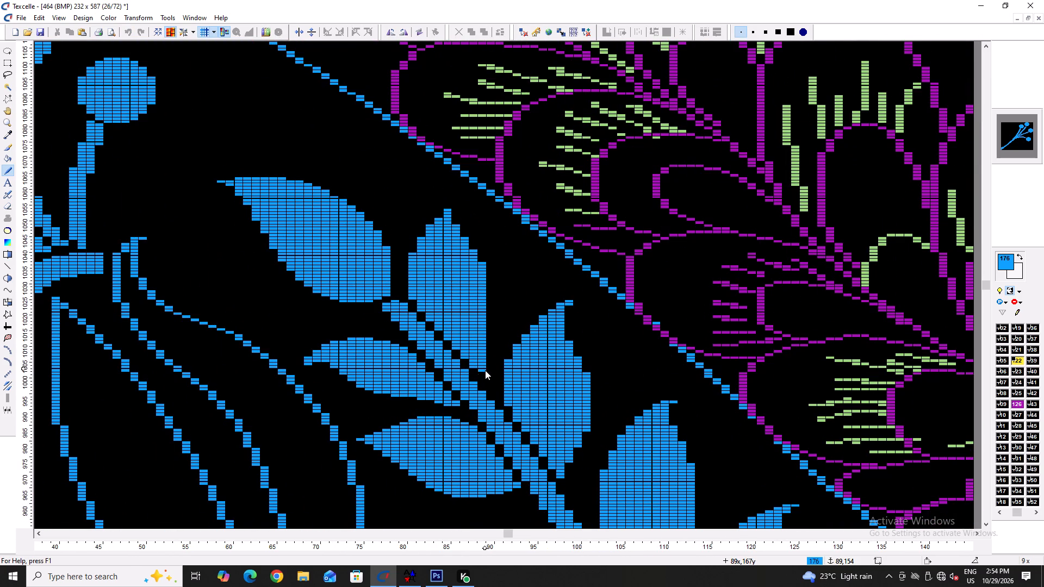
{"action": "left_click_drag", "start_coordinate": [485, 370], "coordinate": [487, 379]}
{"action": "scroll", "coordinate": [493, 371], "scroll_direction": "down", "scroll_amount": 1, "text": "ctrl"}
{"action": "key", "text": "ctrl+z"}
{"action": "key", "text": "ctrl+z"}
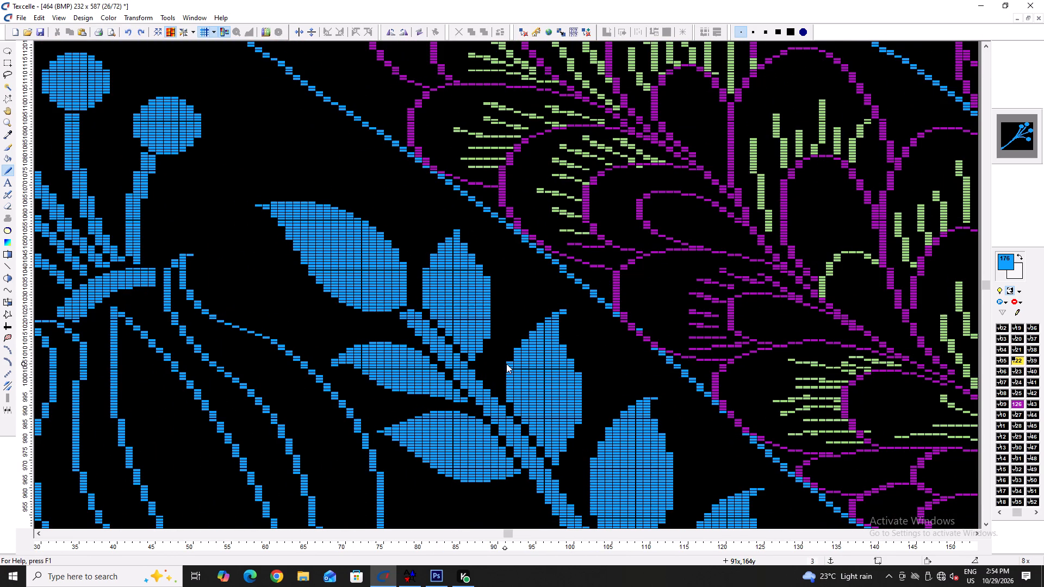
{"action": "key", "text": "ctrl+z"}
Refine the narrow leaf's lower edge by trimming the bottom cell of column 78.
{"action": "scroll", "coordinate": [414, 398], "scroll_direction": "up", "scroll_amount": 3, "text": "ctrl"}
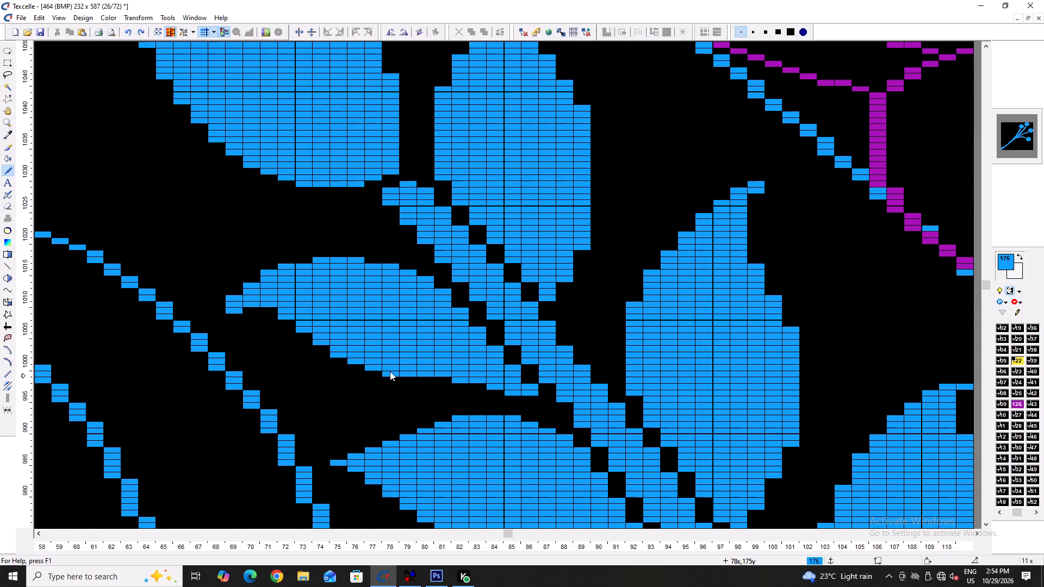
{"action": "right_click", "coordinate": [390, 370]}
{"action": "right_click", "coordinate": [390, 370]}
{"action": "right_click", "coordinate": [390, 374]}
{"action": "right_click", "coordinate": [390, 374]}
{"action": "left_click", "coordinate": [392, 368]}
Save the design file.
{"action": "key", "text": "ctrl+s"}
{"action": "key", "text": "ctrl+s"}
{"action": "key", "text": "ctrl+s"}
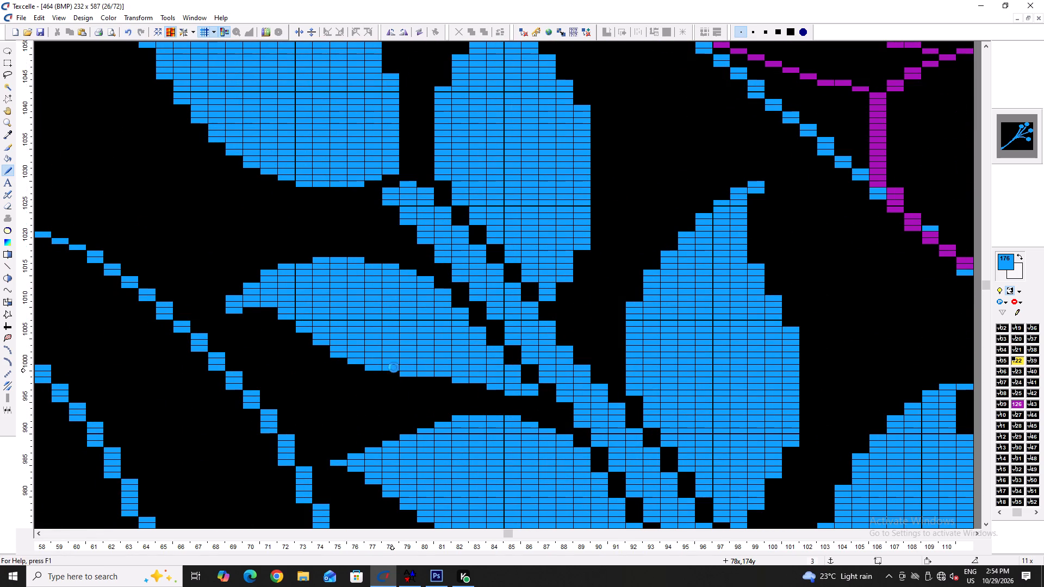
{"action": "key", "text": "ctrl+s"}
{"action": "key", "text": "ctrl+s"}
{"action": "key", "text": "ctrl+s"}
{"action": "key", "text": "ctrl+s"}
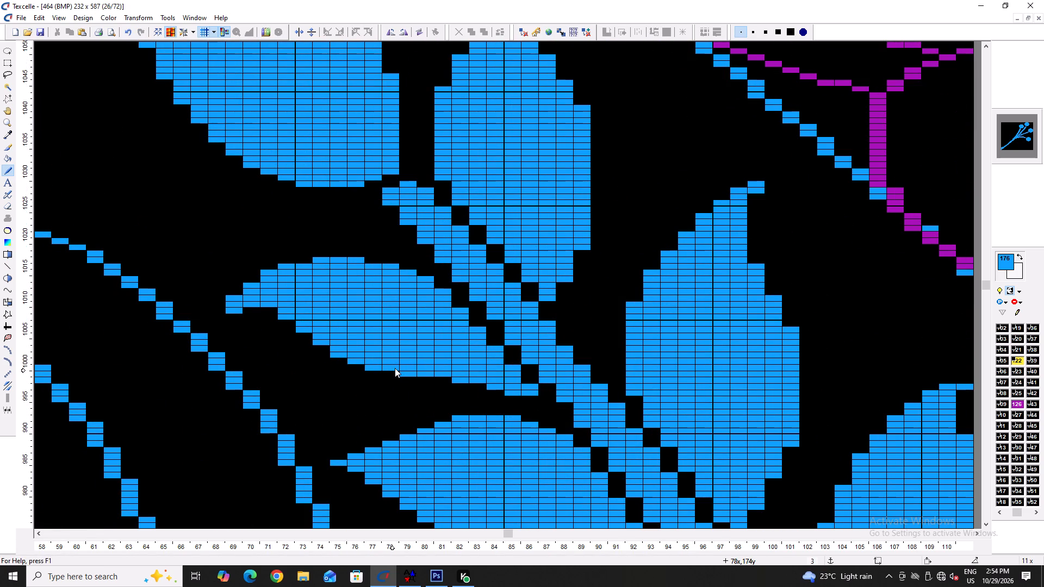
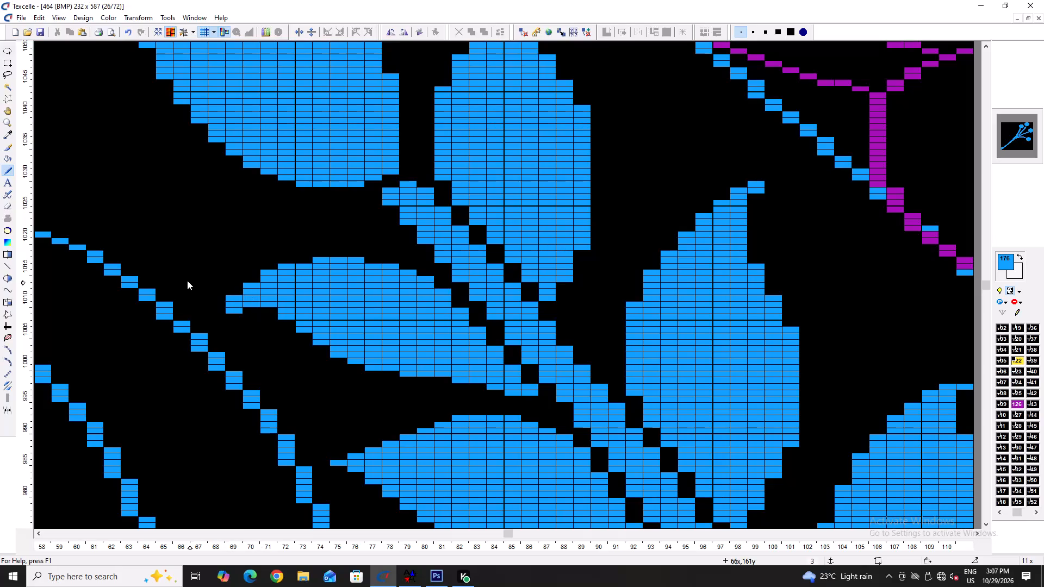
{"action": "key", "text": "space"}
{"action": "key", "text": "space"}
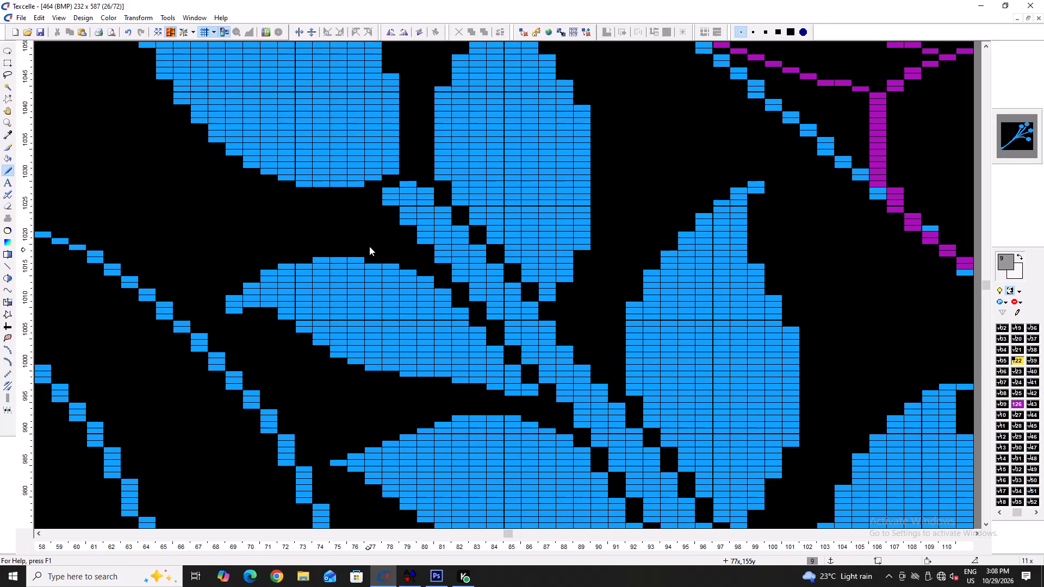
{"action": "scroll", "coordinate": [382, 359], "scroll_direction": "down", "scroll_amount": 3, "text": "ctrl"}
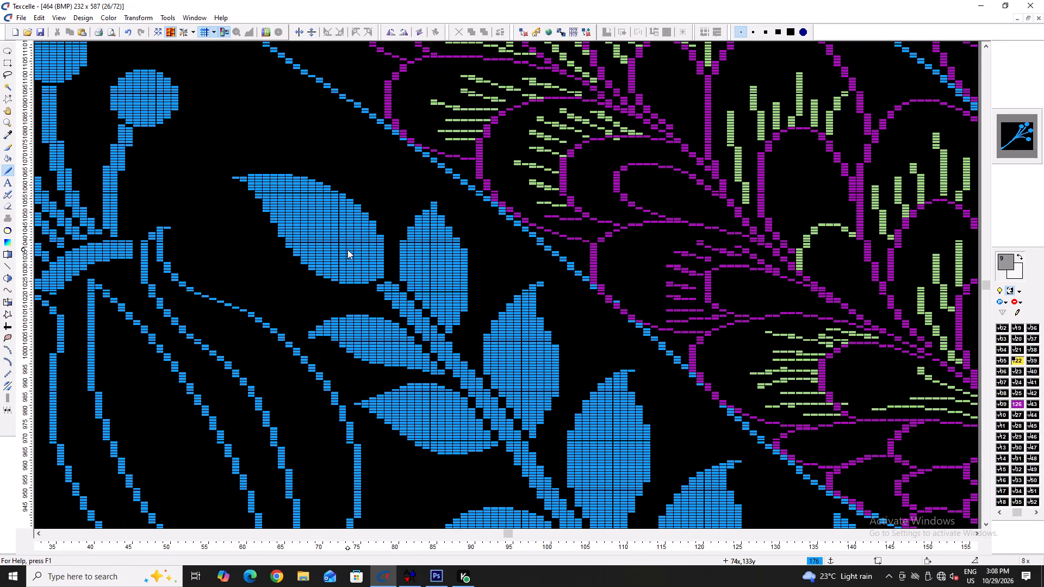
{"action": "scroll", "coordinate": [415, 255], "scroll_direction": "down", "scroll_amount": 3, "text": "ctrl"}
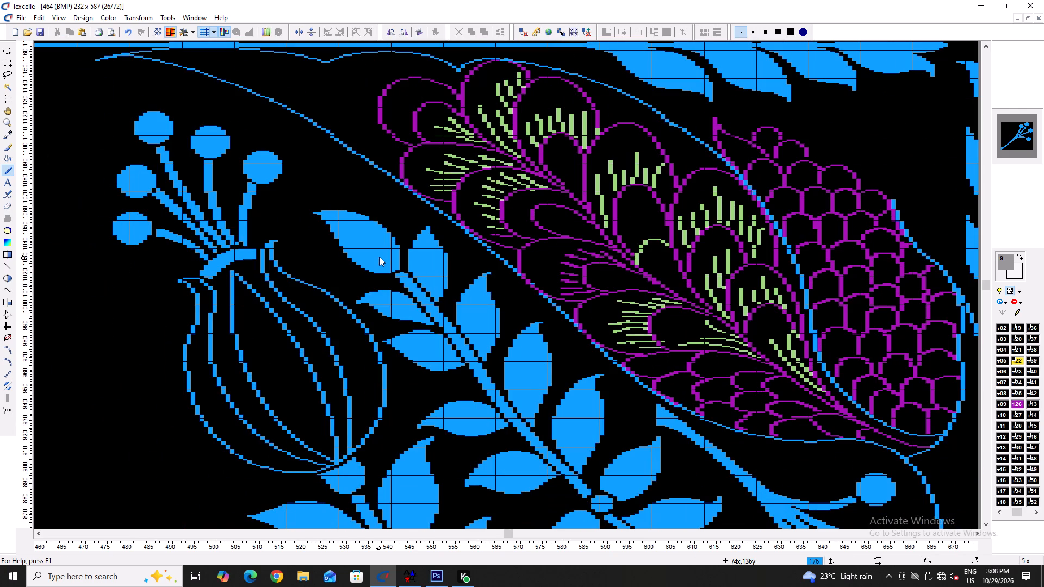